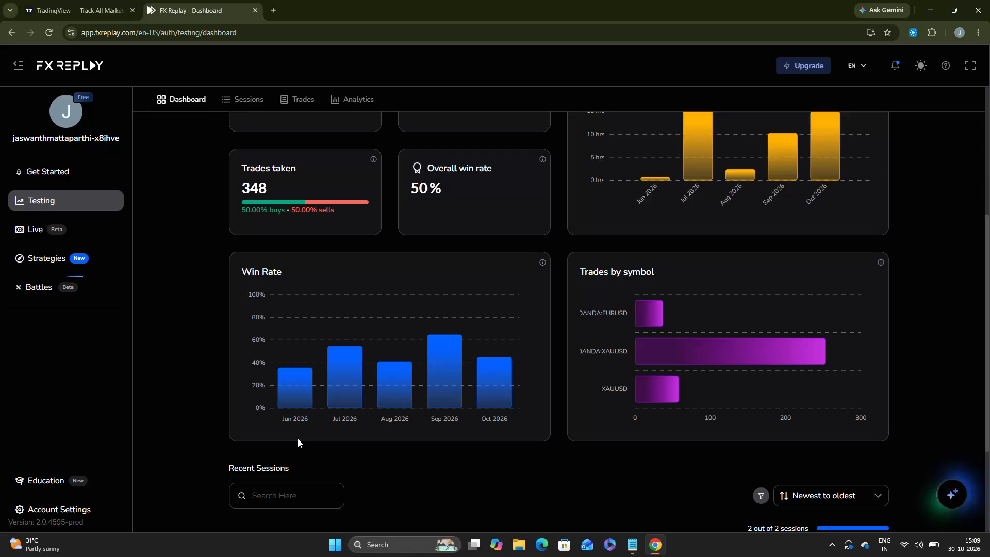
# Start backtesting session 3 from the recent sessions and switch the view to full screen.
pyautogui.scroll(-4, 298, 438)
pyautogui.click(249, 411)
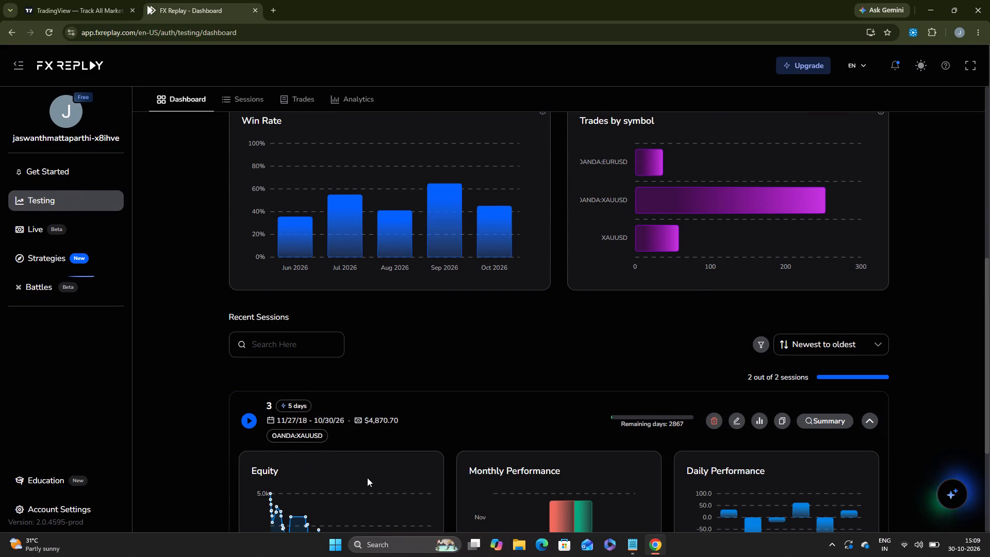
pyautogui.scroll(-2, 367, 478)
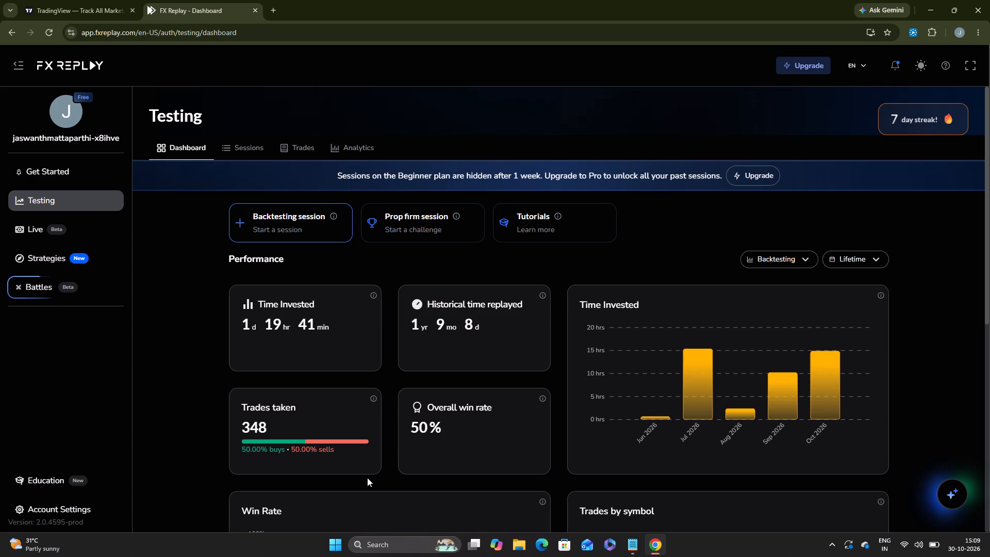
pyautogui.scroll(-3, 496, 326)
pyautogui.scroll(1, 466, 343)
pyautogui.scroll(-8, 466, 343)
pyautogui.scroll(1, 468, 342)
pyautogui.scroll(-1, 526, 379)
pyautogui.scroll(2, 526, 374)
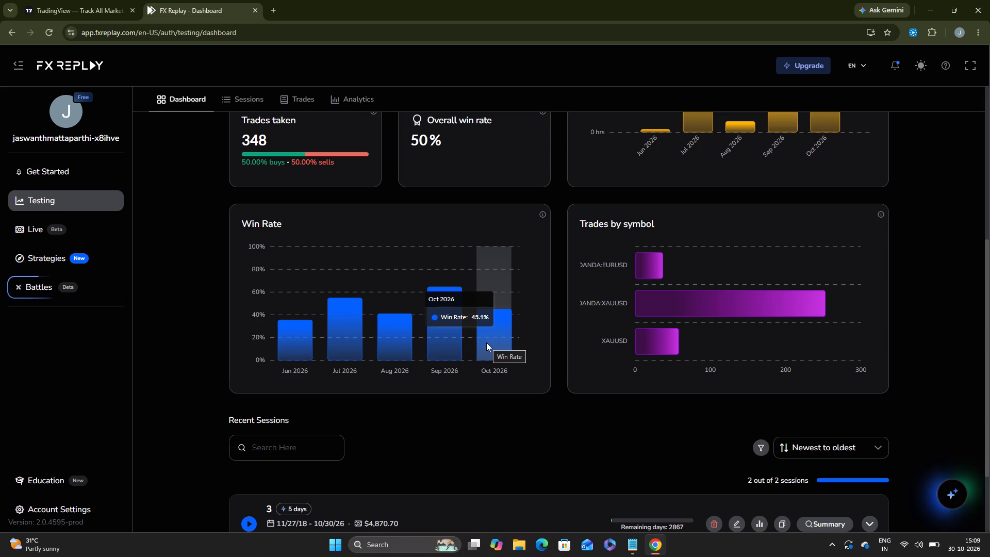
pyautogui.scroll(-2, 308, 495)
pyautogui.click(245, 424)
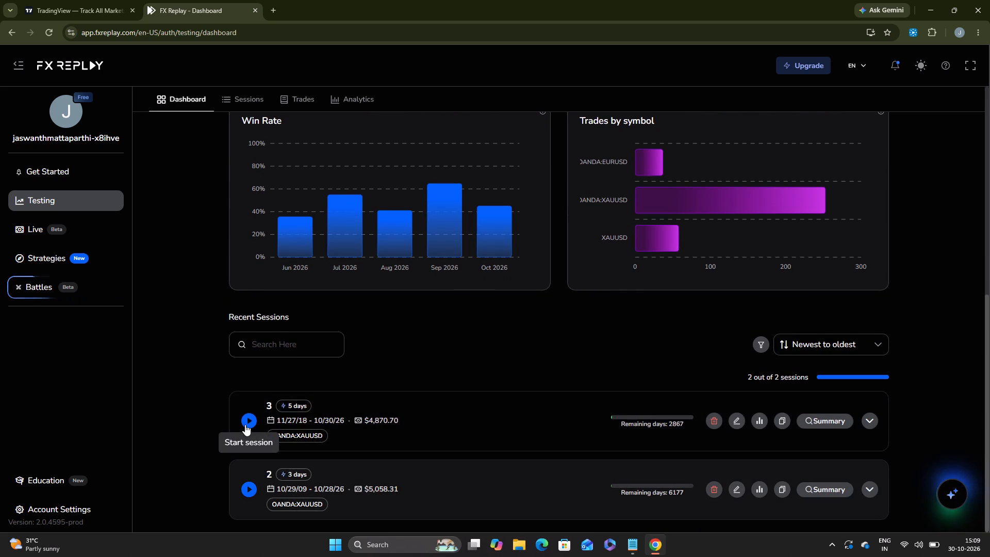
pyautogui.press('F11')
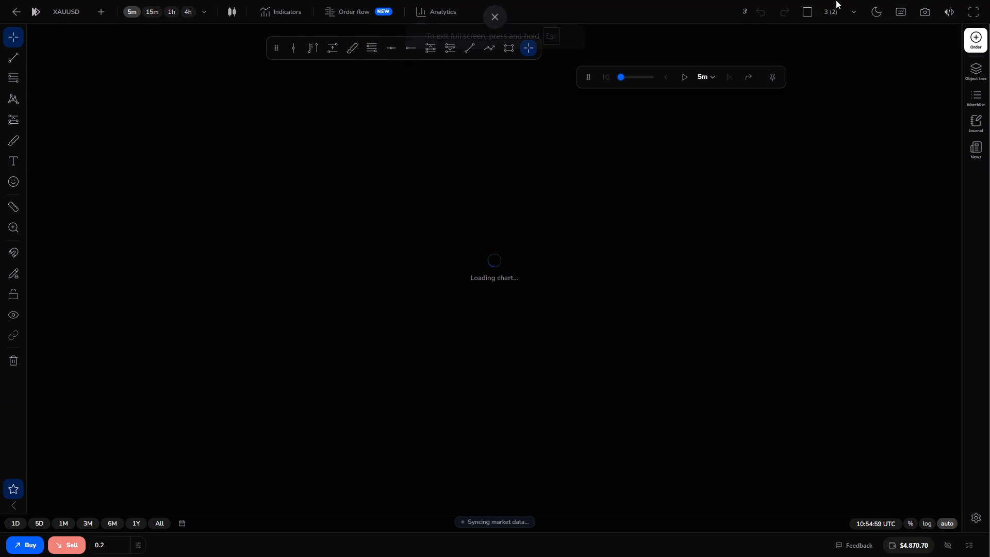
# Set the replay speed to 16x per sec.
pyautogui.moveTo(653, 79); pyautogui.dragTo(716, 78)
# Remove all existing drawings, including the green zones, from the XAUUSD 5m chart.
pyautogui.moveTo(807, 335); pyautogui.dragTo(804, 334)
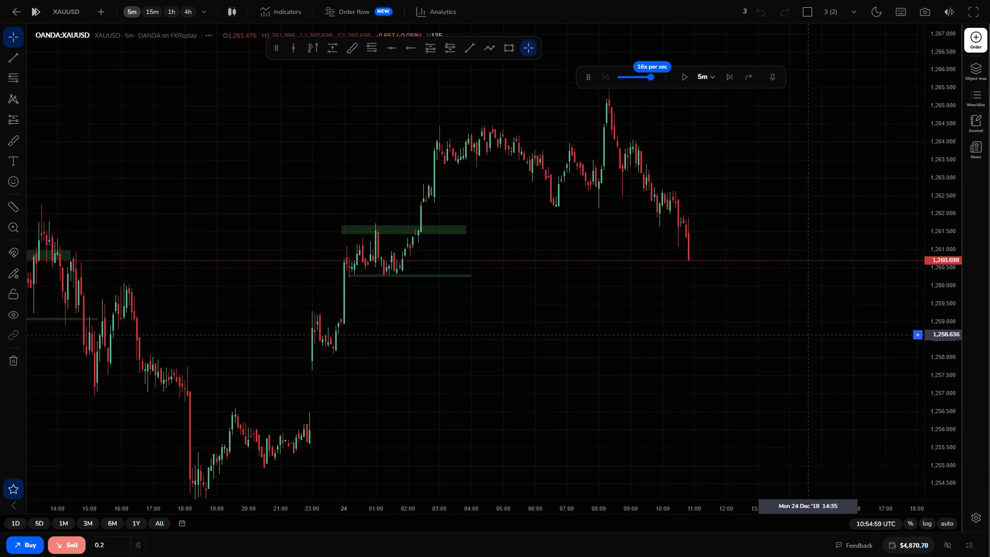
pyautogui.moveTo(804, 334); pyautogui.dragTo(763, 326)
pyautogui.scroll(3, 647, 310)
pyautogui.moveTo(552, 224); pyautogui.dragTo(568, 243)
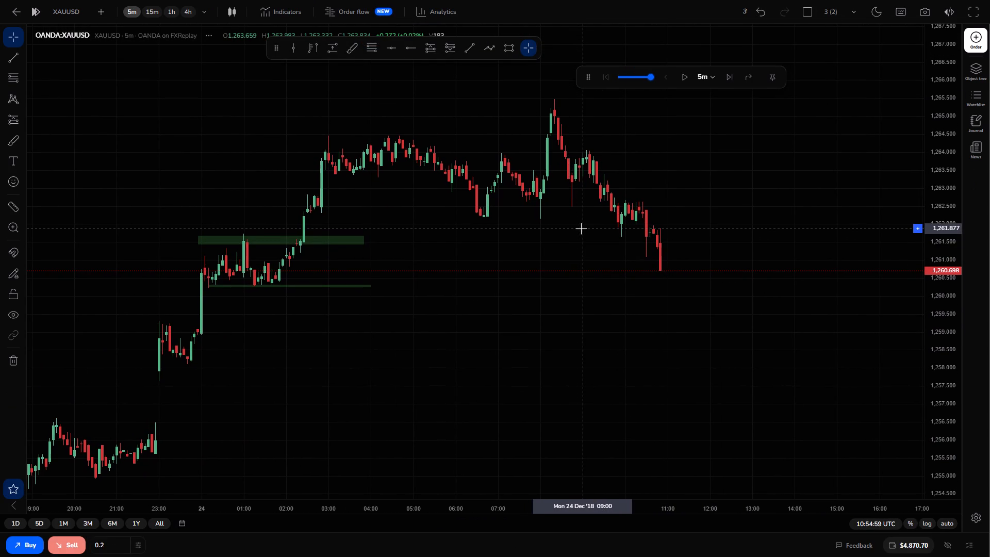
pyautogui.moveTo(614, 223); pyautogui.dragTo(595, 226)
pyautogui.scroll(-1, 596, 226)
pyautogui.moveTo(486, 220); pyautogui.dragTo(494, 228)
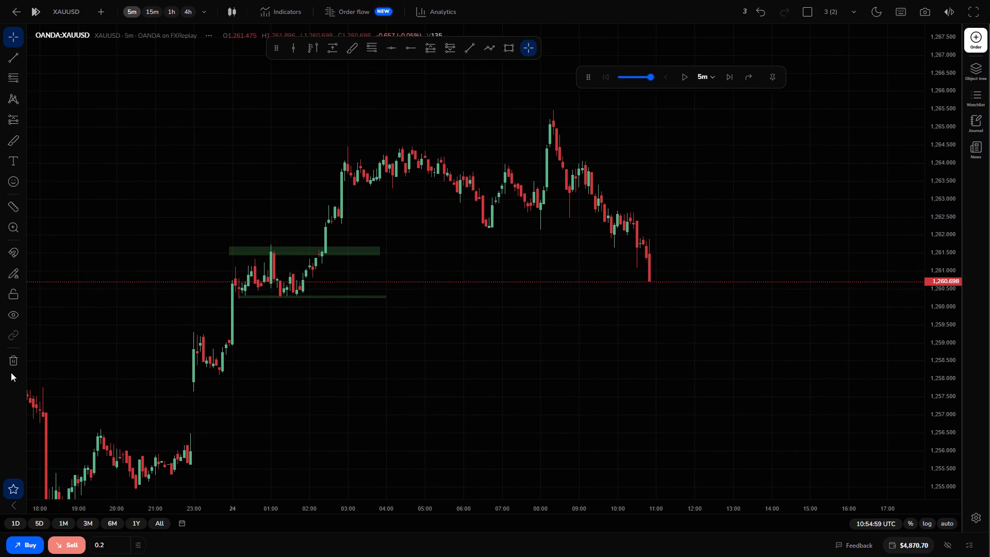
pyautogui.click(14, 364)
# Draw a horizontal ray at about 1,262.809 from the Fri 21 Dec '18 morning swing high near 08:20.
pyautogui.moveTo(257, 274); pyautogui.dragTo(273, 296)
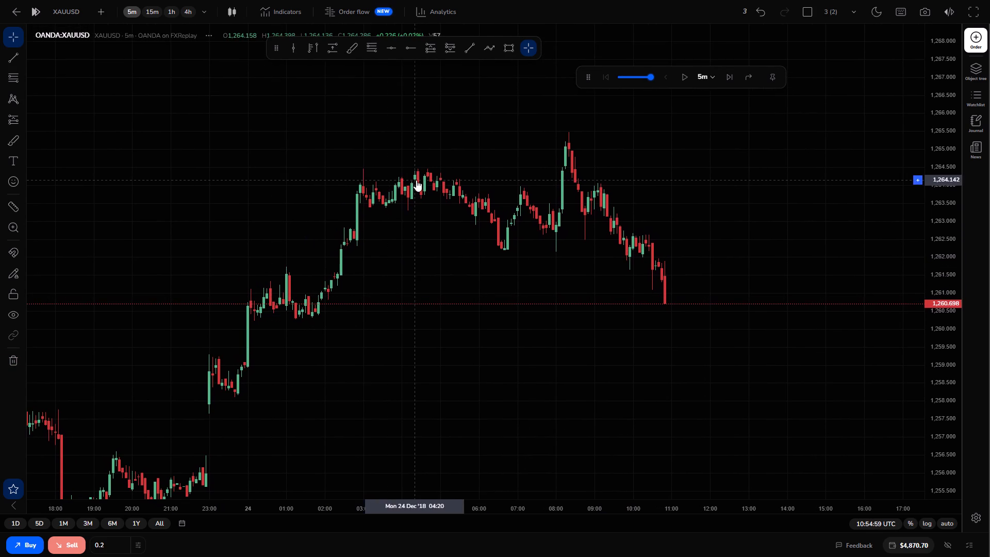
pyautogui.click(416, 180)
pyautogui.moveTo(35, 306); pyautogui.dragTo(486, 296)
pyautogui.moveTo(174, 275); pyautogui.dragTo(730, 252)
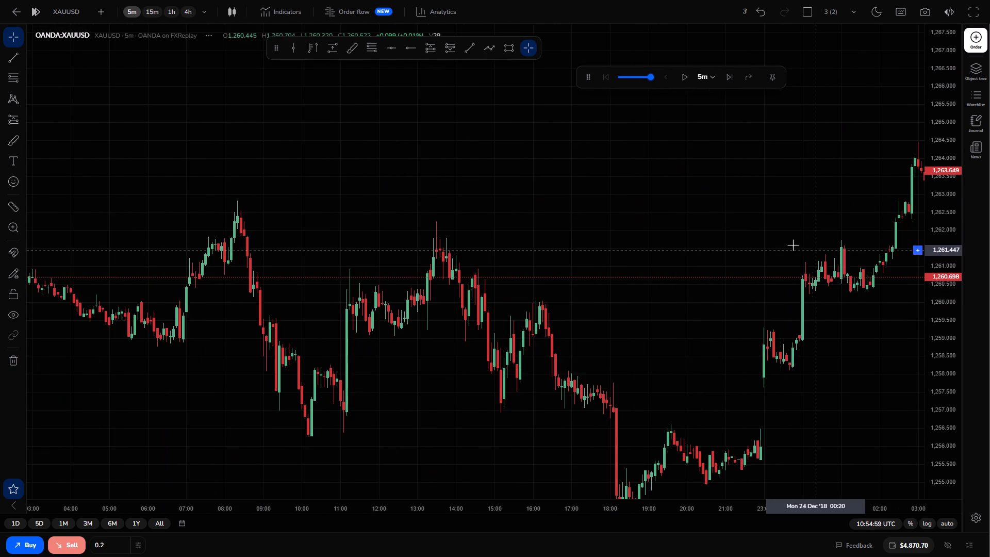
pyautogui.scroll(3, 531, 208)
pyautogui.scroll(-2, 537, 212)
pyautogui.scroll(1, 548, 215)
pyautogui.scroll(-2, 548, 215)
pyautogui.scroll(1, 548, 215)
pyautogui.scroll(-1, 548, 215)
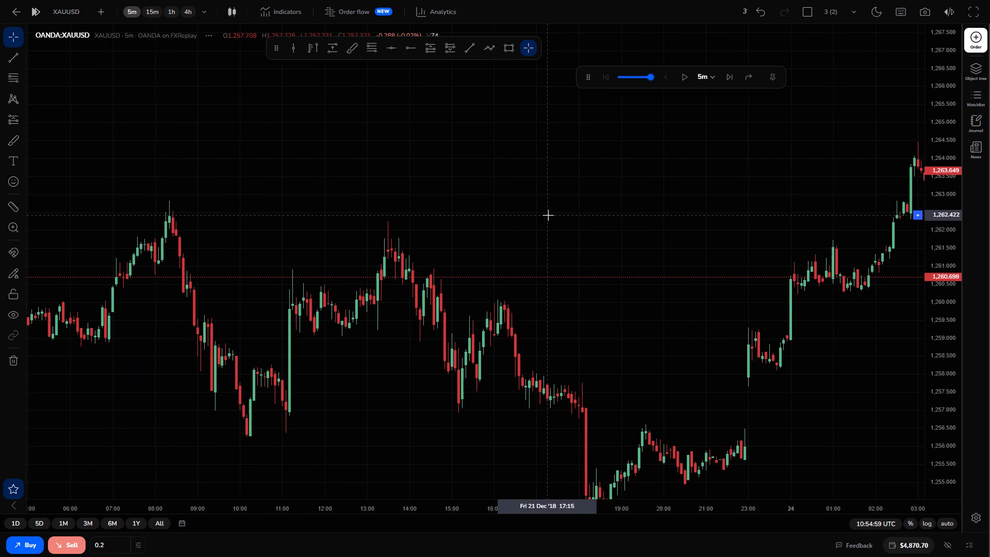
pyautogui.scroll(1, 548, 215)
pyautogui.scroll(-1, 552, 215)
pyautogui.moveTo(773, 265); pyautogui.dragTo(757, 267)
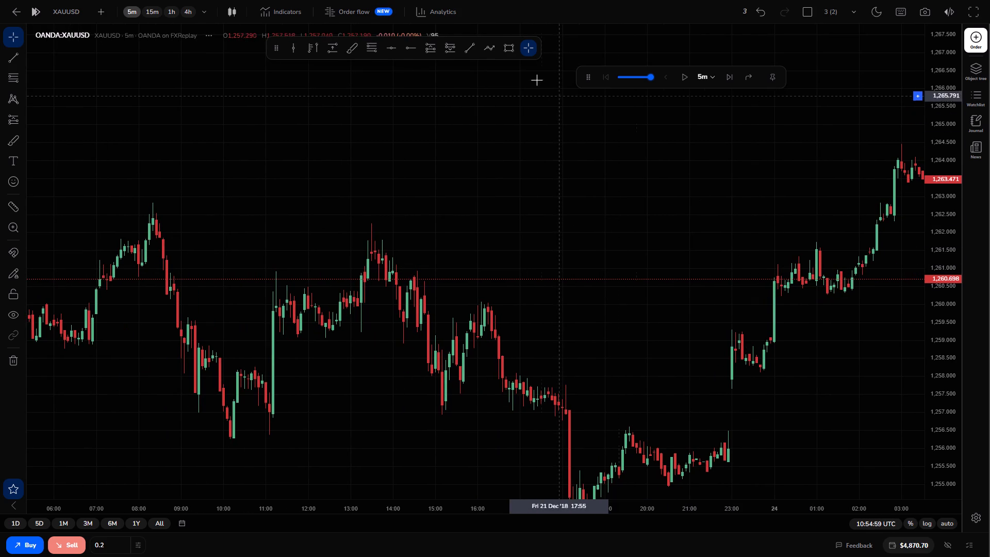
pyautogui.click(410, 50)
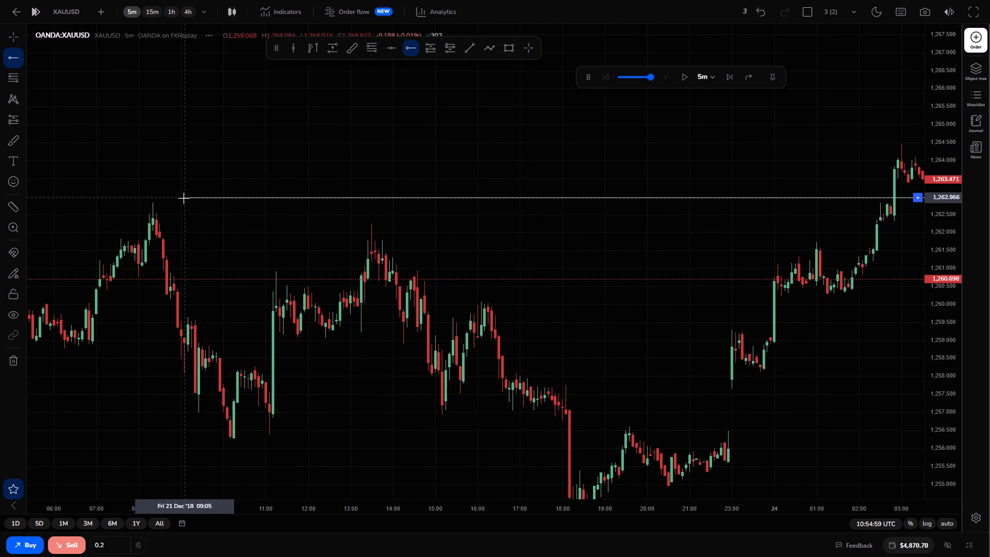
pyautogui.click(151, 203)
pyautogui.click(480, 181)
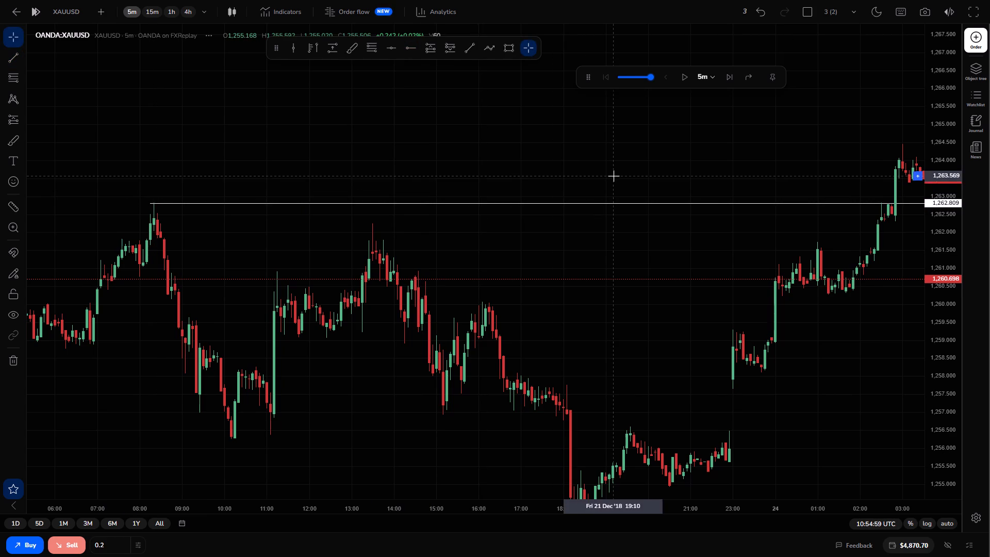
# Examine how the 24 Dec '18 price action relates to the horizontal ray, up to the latest candle.
pyautogui.moveTo(614, 176); pyautogui.dragTo(325, 177)
pyautogui.scroll(1, 616, 192)
pyautogui.moveTo(866, 247); pyautogui.dragTo(736, 269)
pyautogui.moveTo(940, 363); pyautogui.dragTo(911, 285)
pyautogui.moveTo(862, 285); pyautogui.dragTo(744, 285)
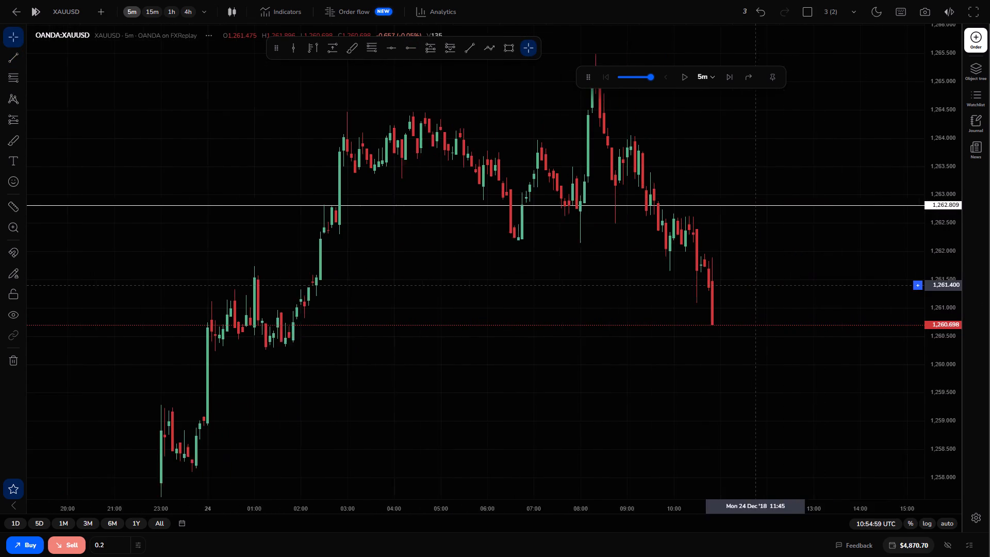
pyautogui.moveTo(744, 285); pyautogui.dragTo(743, 285)
pyautogui.scroll(-1, 593, 264)
pyautogui.scroll(1, 609, 255)
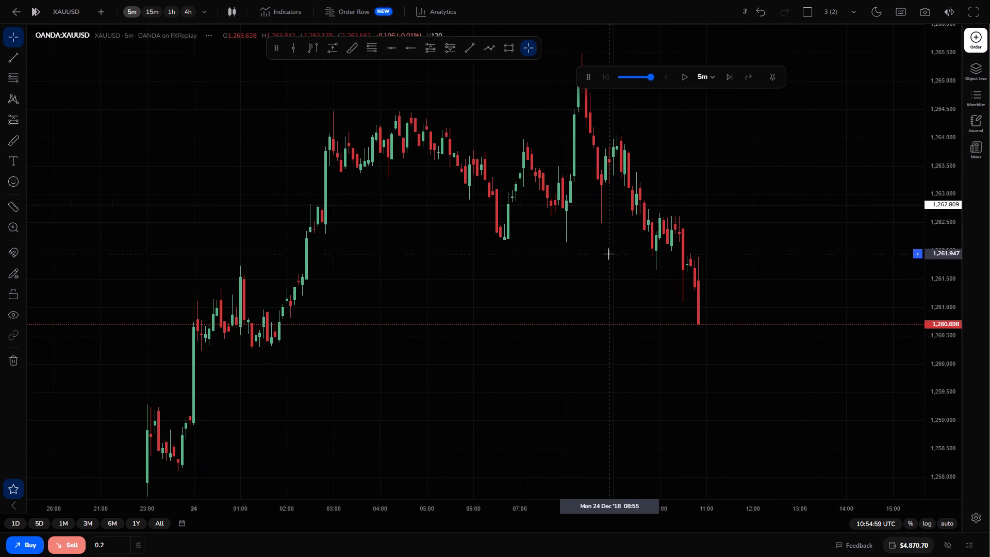
pyautogui.moveTo(717, 325); pyautogui.dragTo(715, 306)
pyautogui.moveTo(715, 306); pyautogui.dragTo(744, 300)
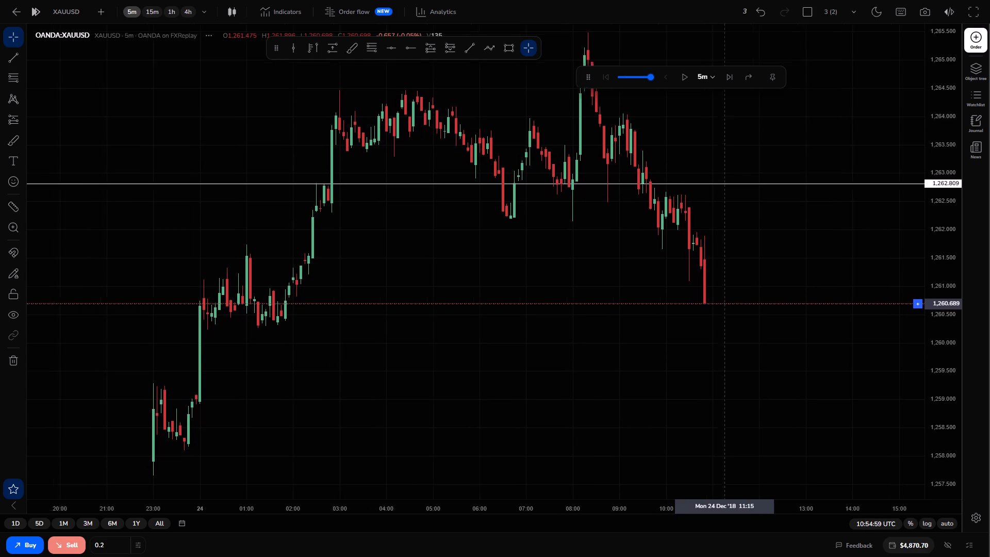
pyautogui.moveTo(744, 300); pyautogui.dragTo(773, 299)
pyautogui.scroll(-1, 682, 253)
pyautogui.scroll(1, 682, 253)
pyautogui.scroll(-1, 682, 253)
pyautogui.scroll(1, 682, 253)
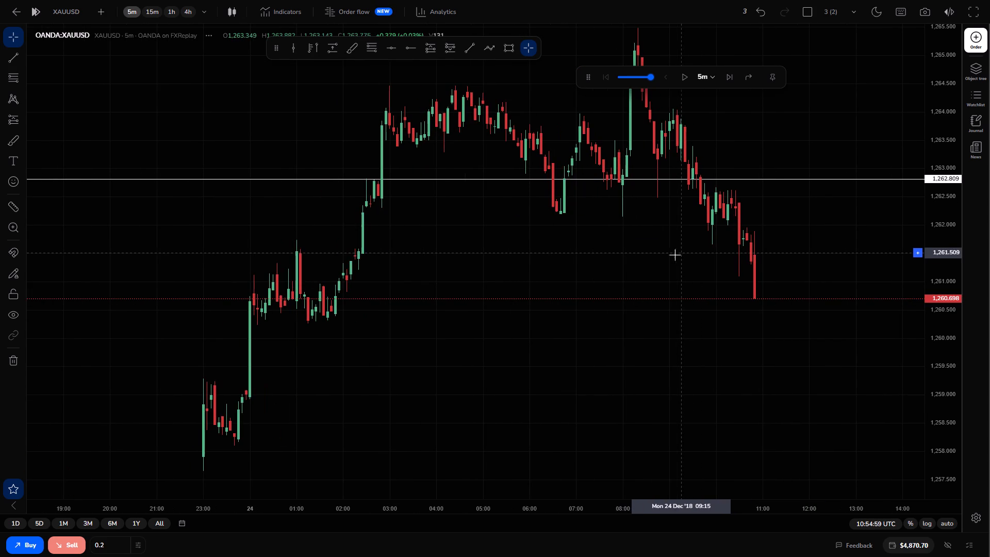
pyautogui.moveTo(320, 219); pyautogui.dragTo(413, 227)
pyautogui.moveTo(334, 243); pyautogui.dragTo(415, 257)
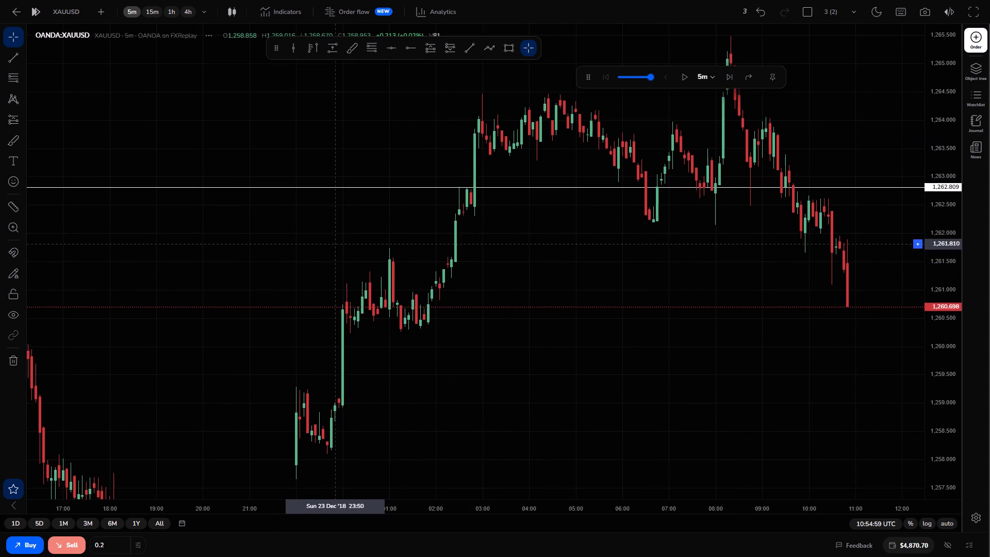
pyautogui.moveTo(415, 257); pyautogui.dragTo(365, 284)
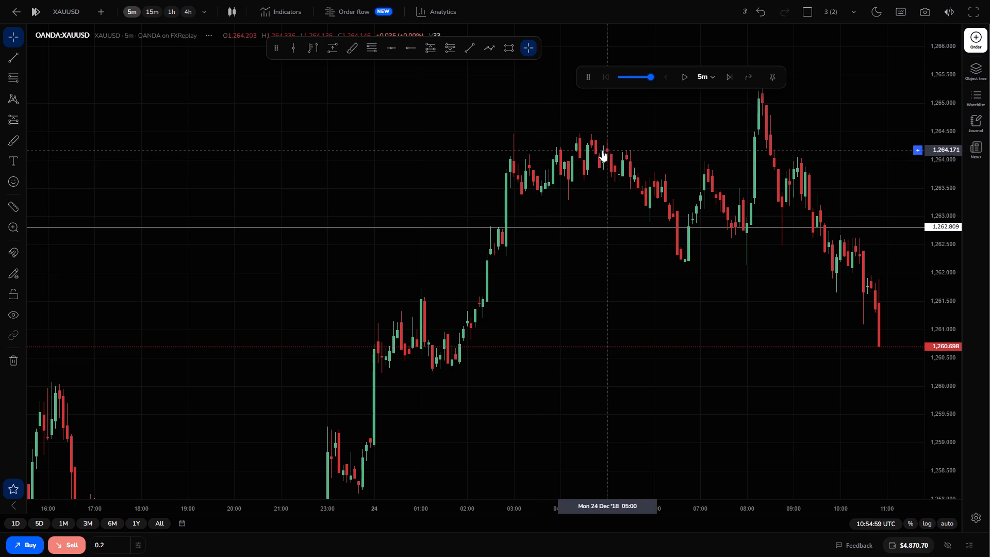
# Draw a near-horizontal trend line at about 1,265.45 from the 24 Dec '18 swing high near 08:20 to about 12:55.
pyautogui.moveTo(679, 137); pyautogui.dragTo(653, 163)
pyautogui.moveTo(675, 153); pyautogui.dragTo(634, 154)
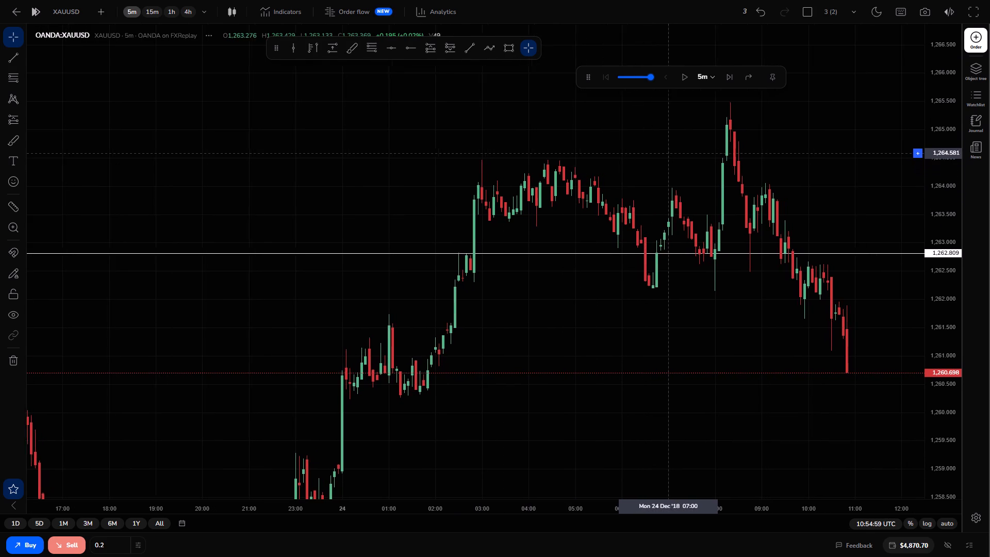
pyautogui.moveTo(634, 154); pyautogui.dragTo(620, 154)
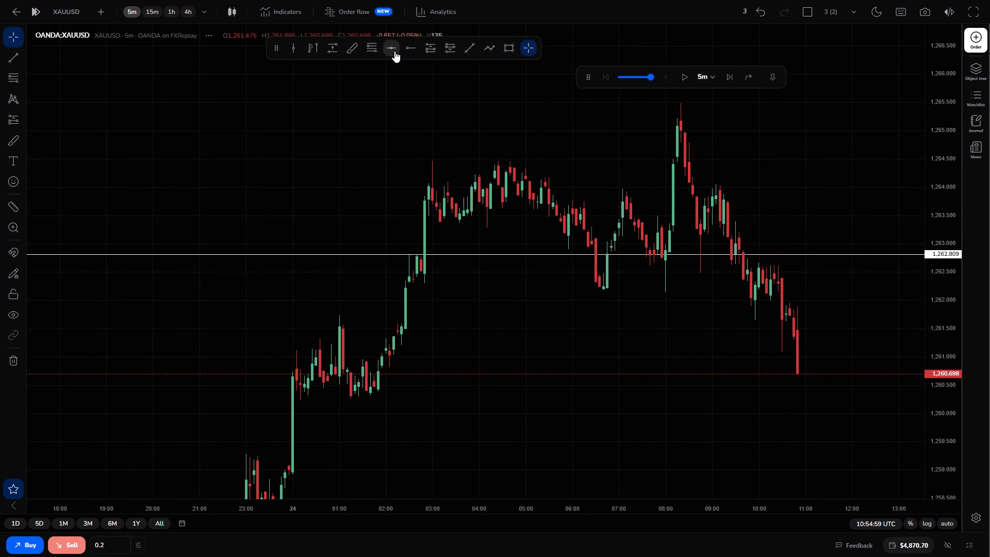
pyautogui.click(468, 53)
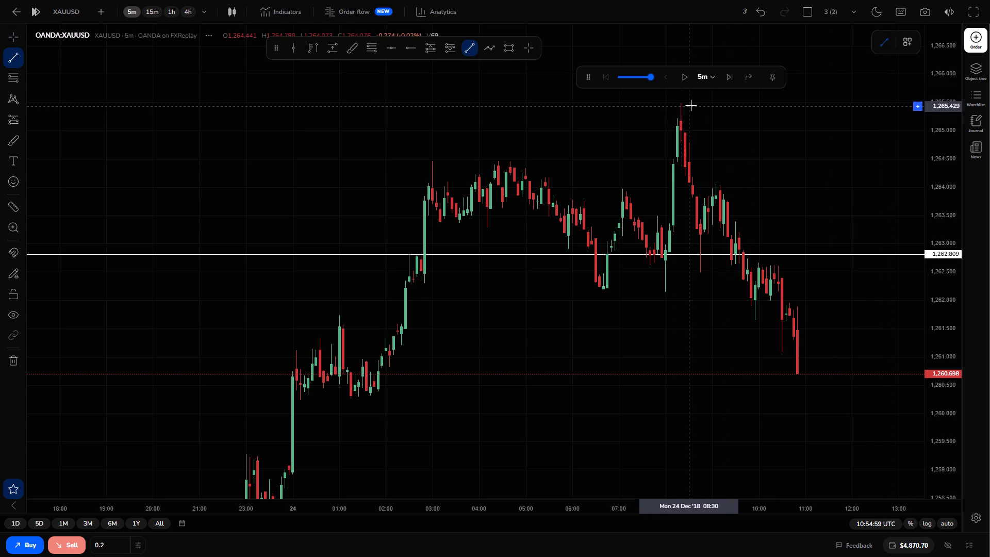
pyautogui.click(680, 105)
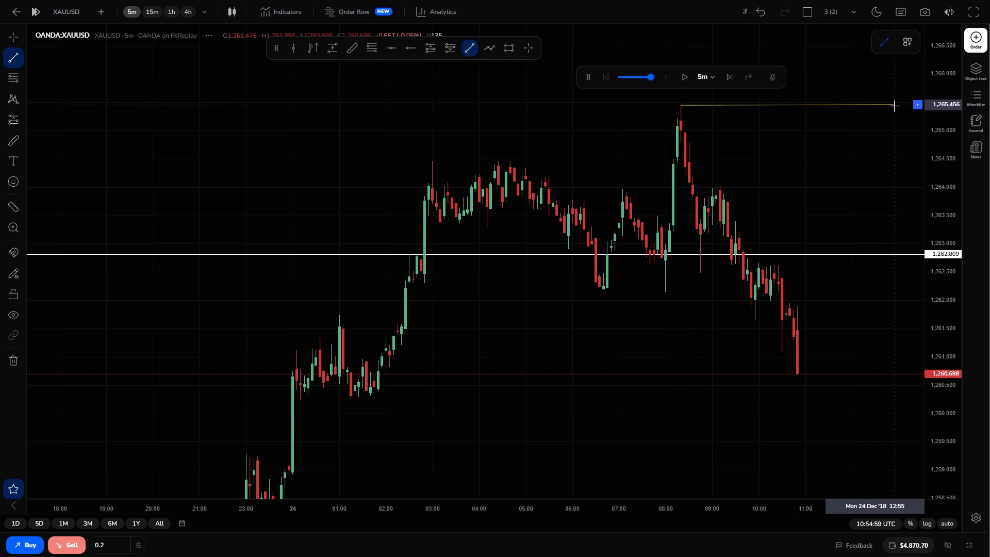
pyautogui.click(894, 106)
pyautogui.click(883, 136)
# Examine the 24 Dec '18 price action against the trend line at the swing high and the horizontal ray.
pyautogui.moveTo(844, 156); pyautogui.dragTo(776, 146)
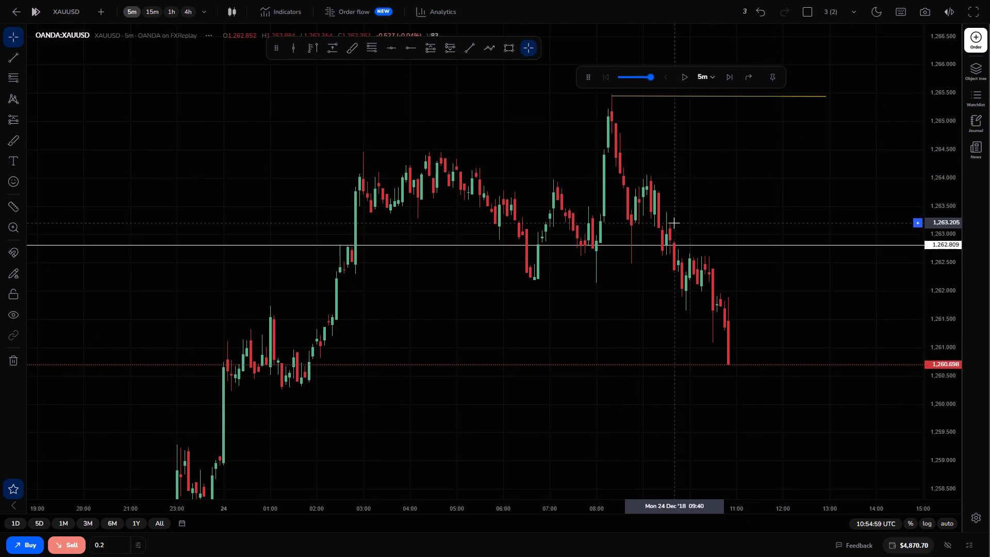
pyautogui.moveTo(726, 293); pyautogui.dragTo(696, 289)
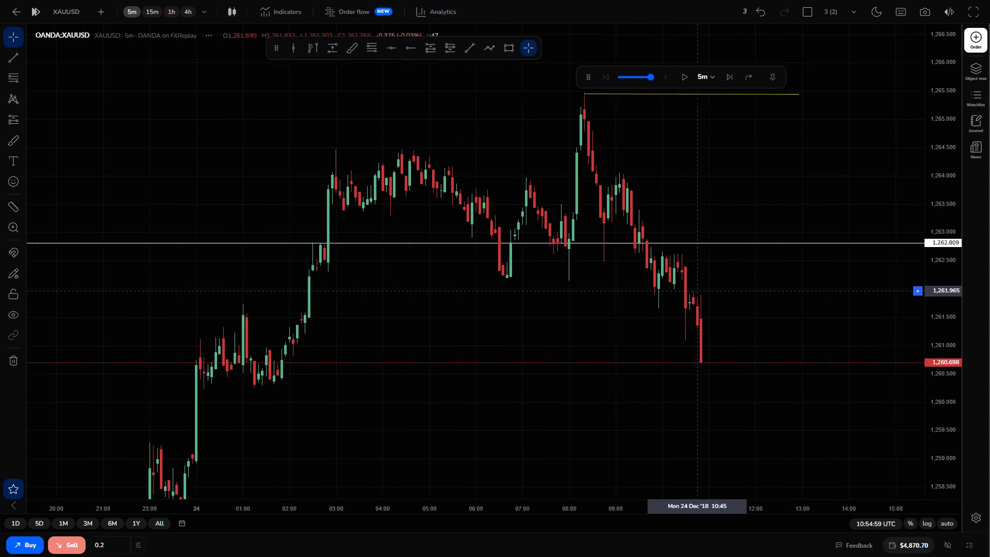
pyautogui.moveTo(696, 289); pyautogui.dragTo(652, 277)
pyautogui.moveTo(740, 252); pyautogui.dragTo(669, 304)
pyautogui.moveTo(610, 226); pyautogui.dragTo(625, 225)
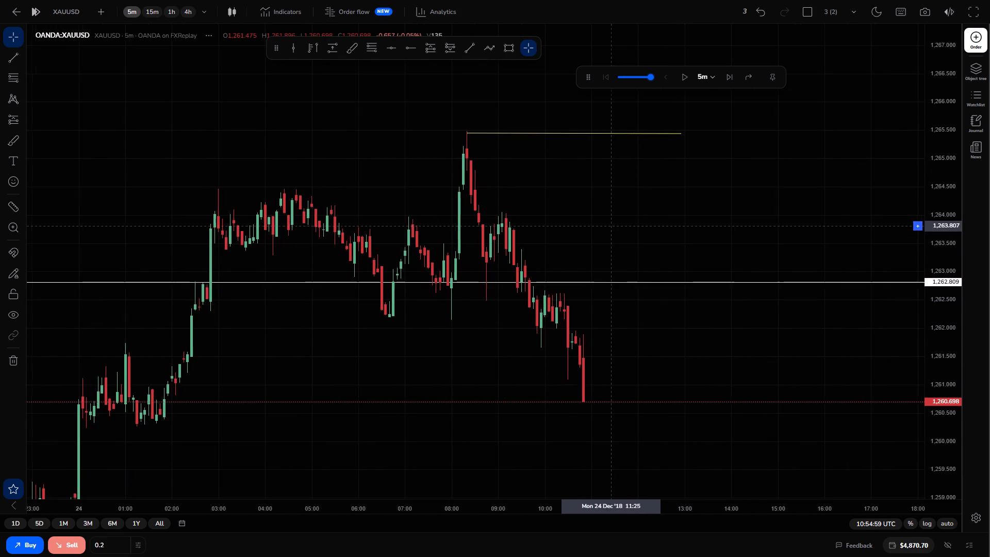
pyautogui.moveTo(625, 225); pyautogui.dragTo(655, 208)
pyautogui.moveTo(652, 208); pyautogui.dragTo(574, 210)
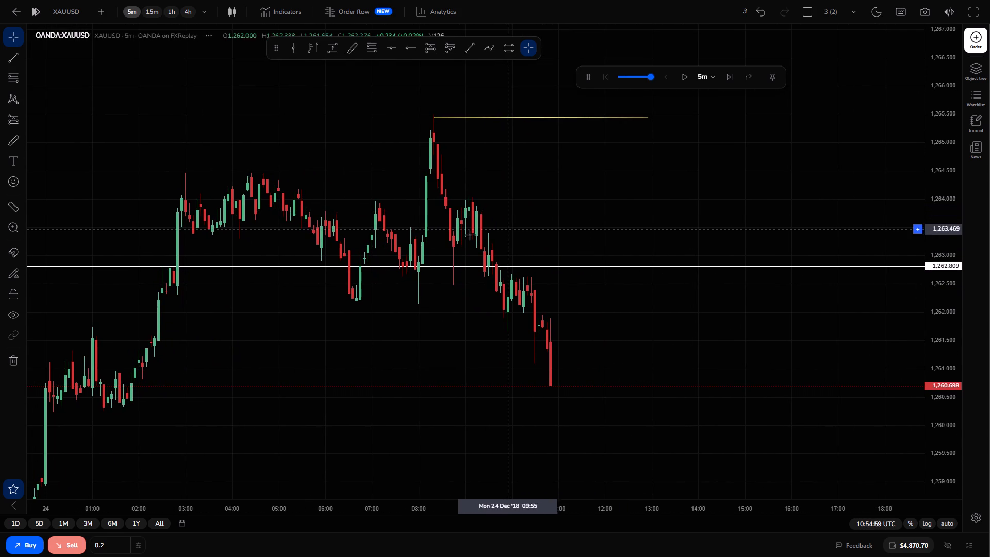
pyautogui.moveTo(509, 213); pyautogui.dragTo(535, 201)
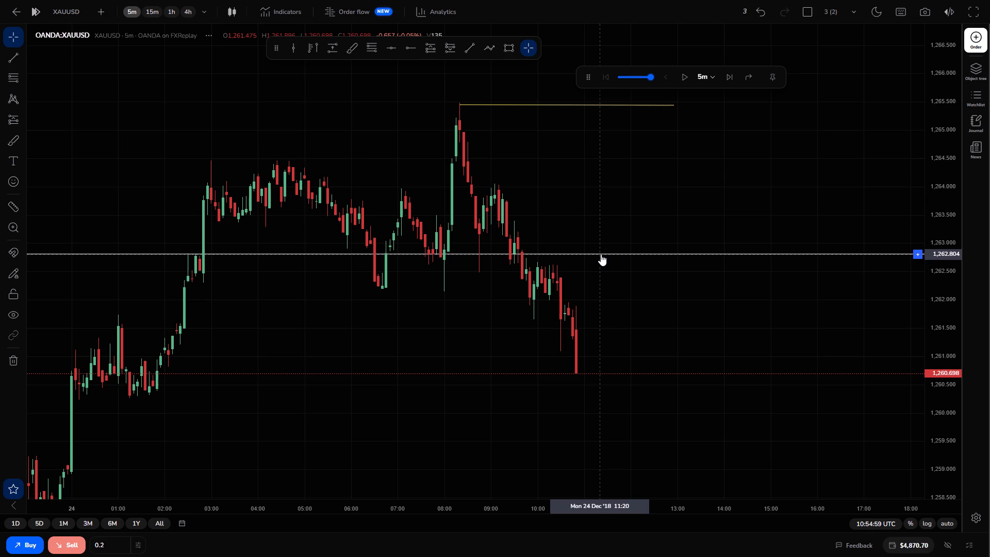
pyautogui.moveTo(645, 429); pyautogui.dragTo(640, 323)
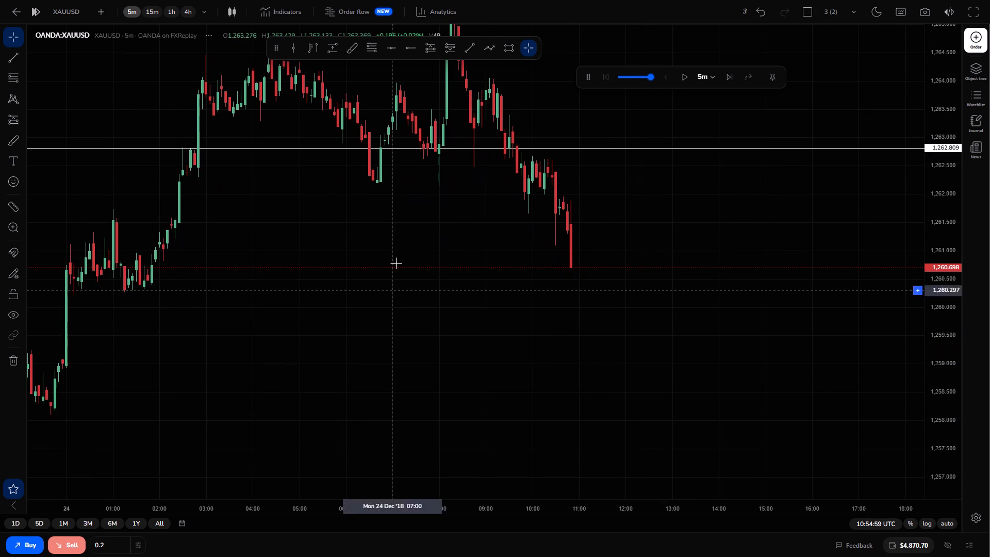
pyautogui.moveTo(409, 236); pyautogui.dragTo(694, 399)
pyautogui.moveTo(685, 398); pyautogui.dragTo(538, 362)
pyautogui.scroll(-1, 650, 348)
pyautogui.scroll(1, 650, 347)
pyautogui.moveTo(668, 334); pyautogui.dragTo(610, 304)
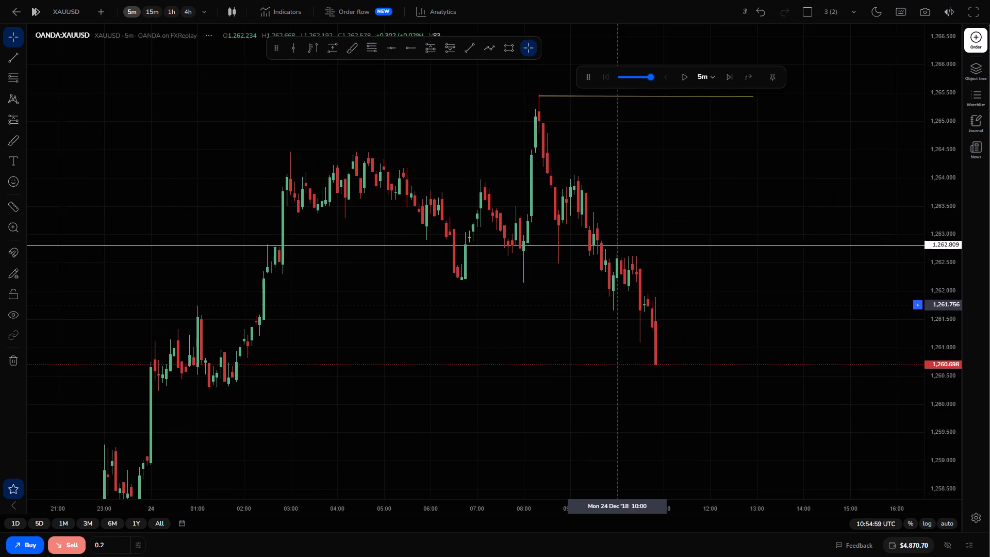
pyautogui.moveTo(610, 304); pyautogui.dragTo(615, 303)
pyautogui.scroll(-1, 712, 329)
pyautogui.scroll(1, 712, 328)
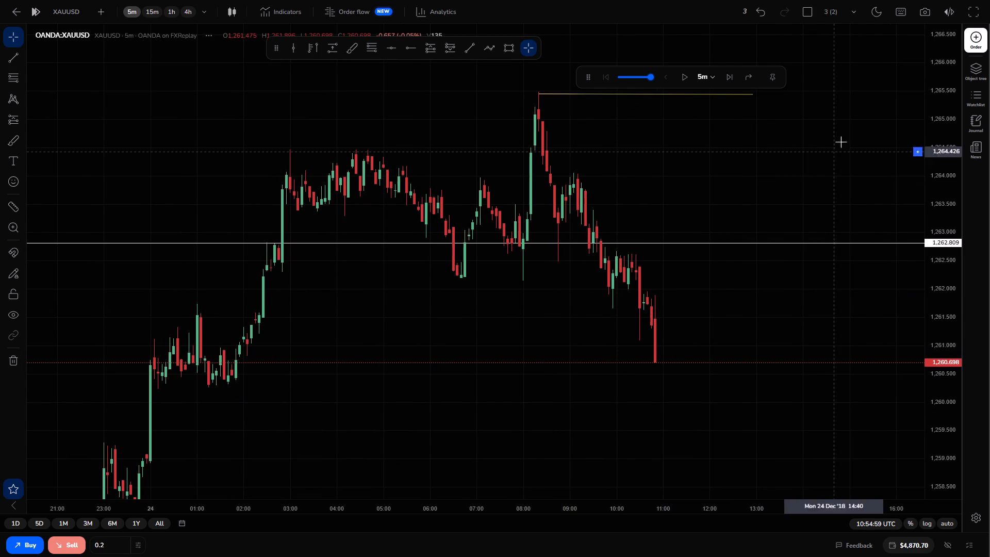
pyautogui.moveTo(955, 137); pyautogui.dragTo(937, 197)
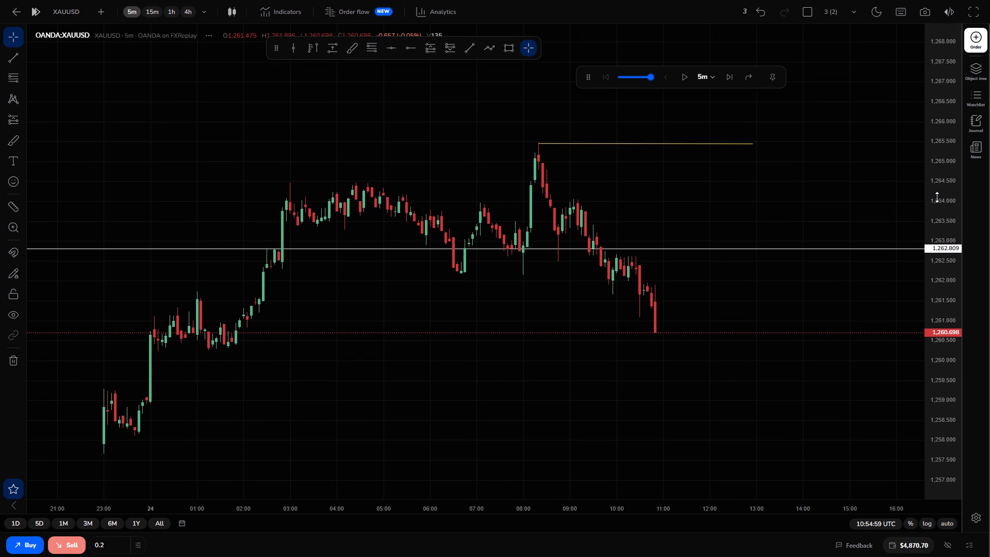
pyautogui.moveTo(937, 197); pyautogui.dragTo(926, 169)
pyautogui.moveTo(598, 201); pyautogui.dragTo(665, 196)
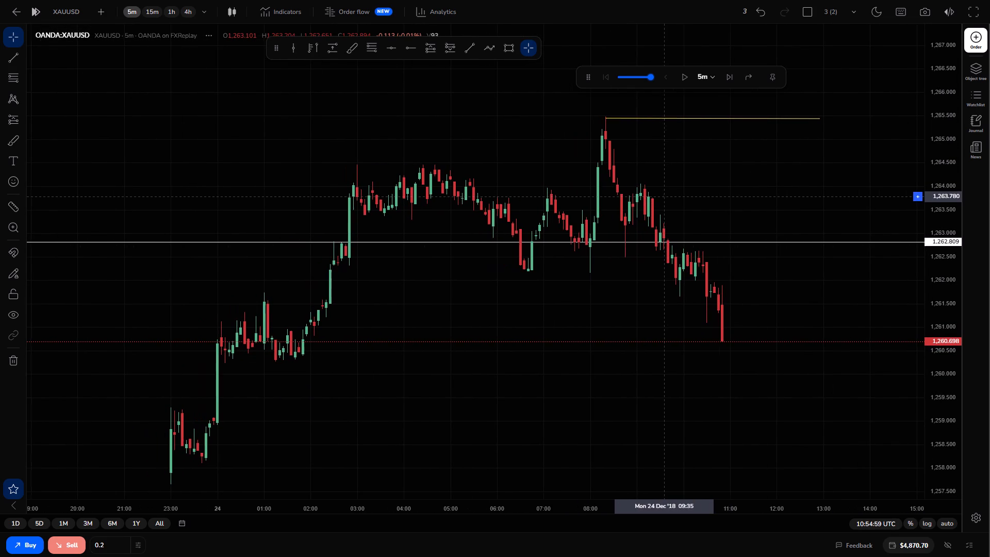
pyautogui.moveTo(665, 196); pyautogui.dragTo(665, 196)
pyautogui.scroll(-1, 665, 257)
pyautogui.moveTo(550, 275); pyautogui.dragTo(564, 268)
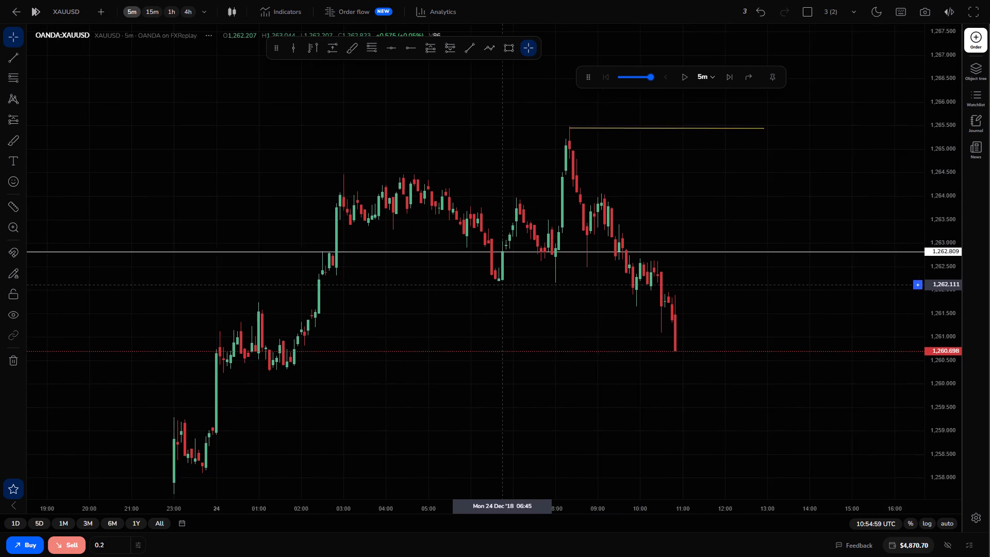
# Draw a thin rectangle zone at about 1,264.58 to 1,264.40 over the 24 Dec '18 highs, from 02:55 to about 07:05.
pyautogui.moveTo(564, 268); pyautogui.dragTo(605, 218)
pyautogui.moveTo(735, 244); pyautogui.dragTo(702, 252)
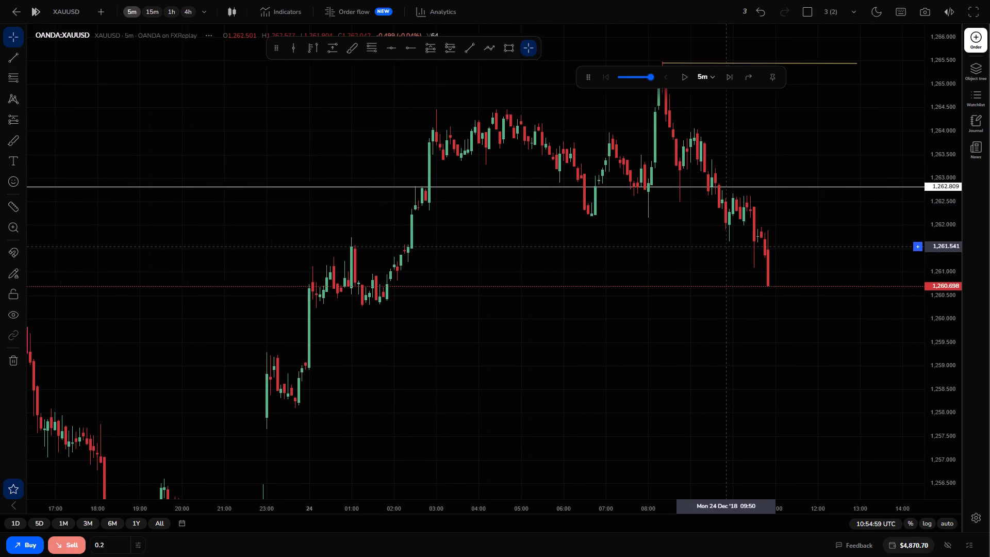
pyautogui.moveTo(702, 252); pyautogui.dragTo(606, 278)
pyautogui.scroll(2, 543, 236)
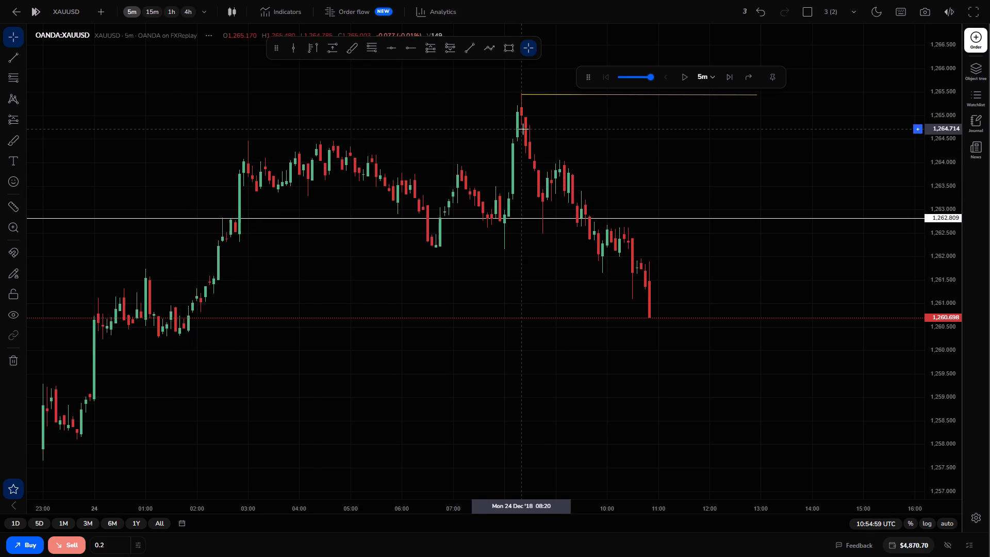
pyautogui.click(510, 48)
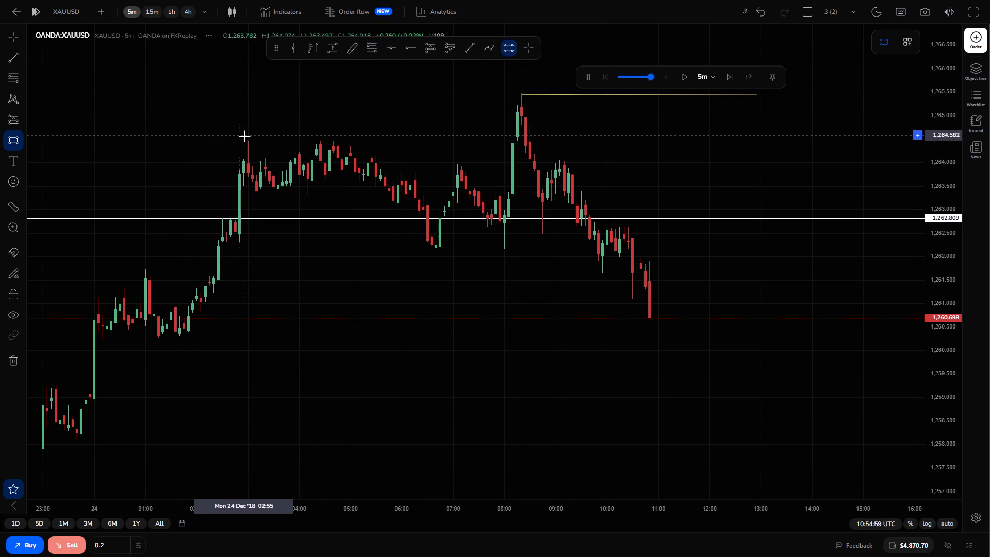
pyautogui.click(244, 136)
pyautogui.click(457, 143)
pyautogui.click(419, 189)
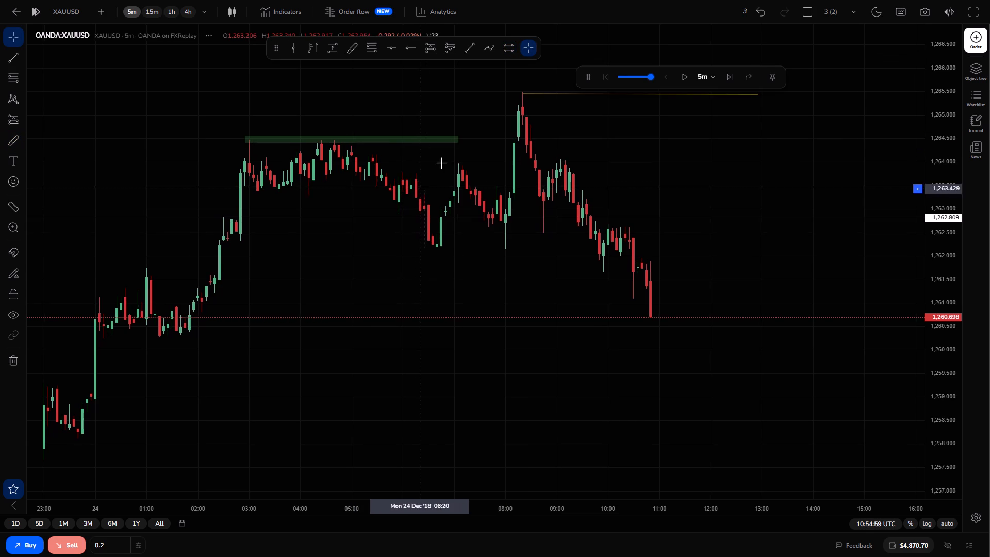
# Draw a thin rectangle zone at about 1,263.40 to 1,263.25 under the 24 Dec '18 consolidation lows, from about 03:00 to 06:25.
pyautogui.click(514, 47)
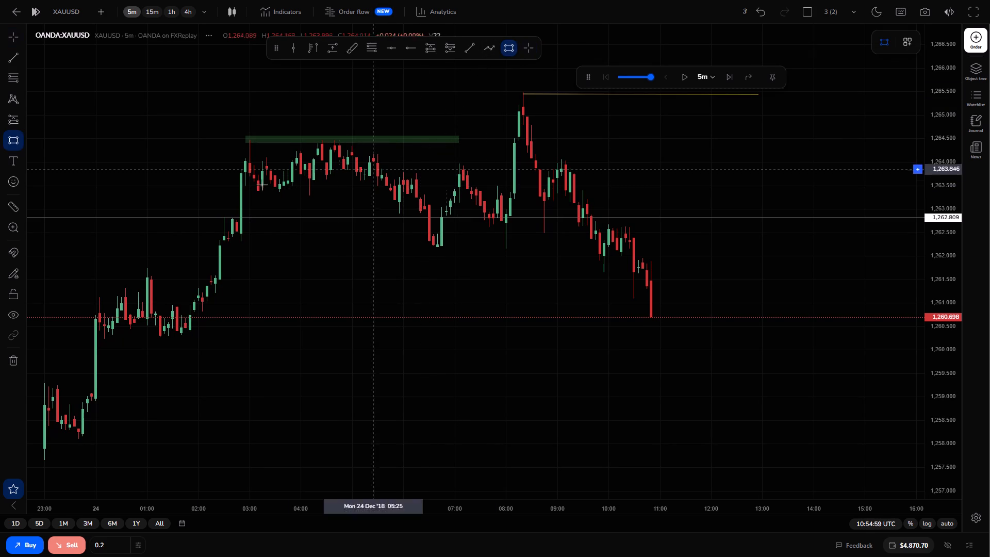
pyautogui.click(248, 190)
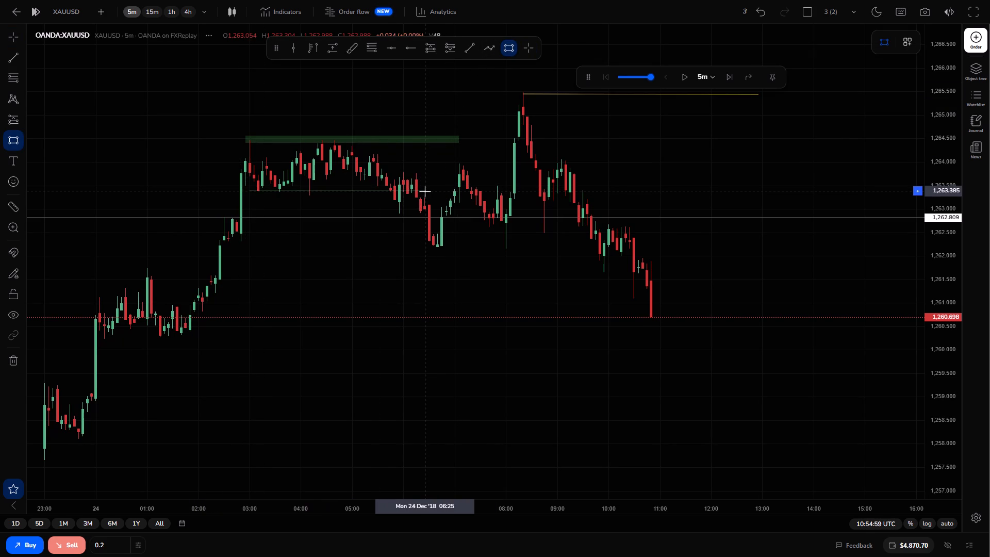
pyautogui.click(426, 197)
pyautogui.click(428, 163)
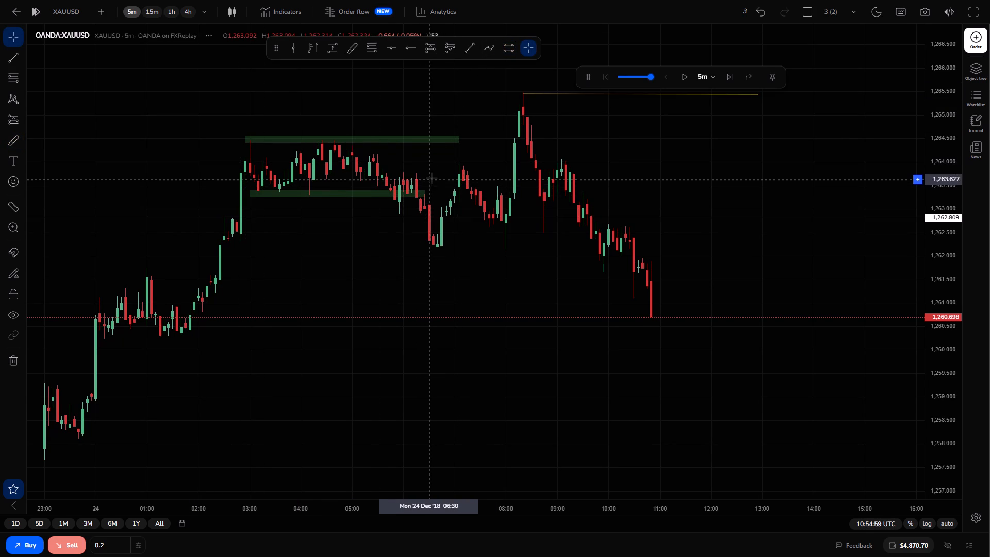
# Advance the replay by two 5-minute candles to 11:04:59 UTC.
pyautogui.moveTo(432, 178); pyautogui.dragTo(408, 175)
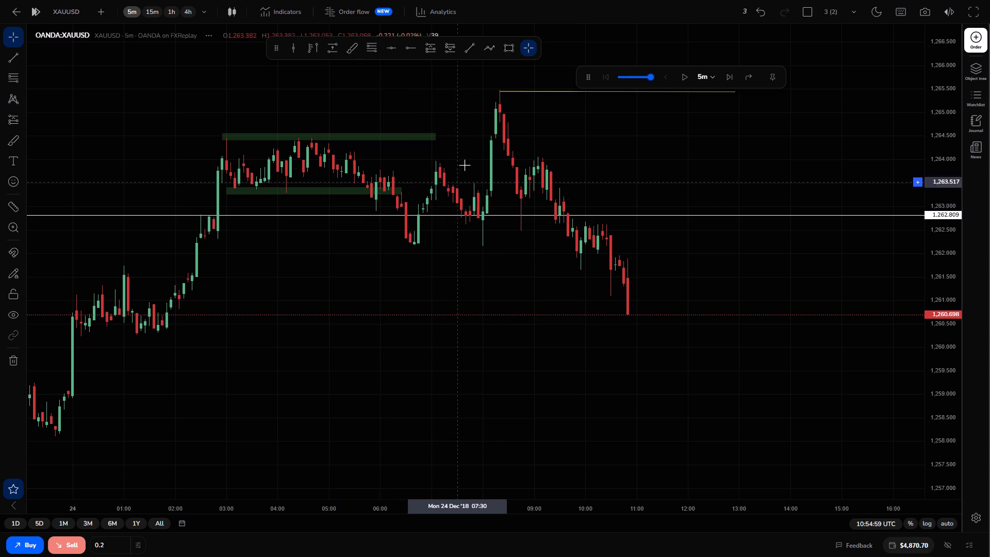
pyautogui.moveTo(463, 116); pyautogui.dragTo(400, 109)
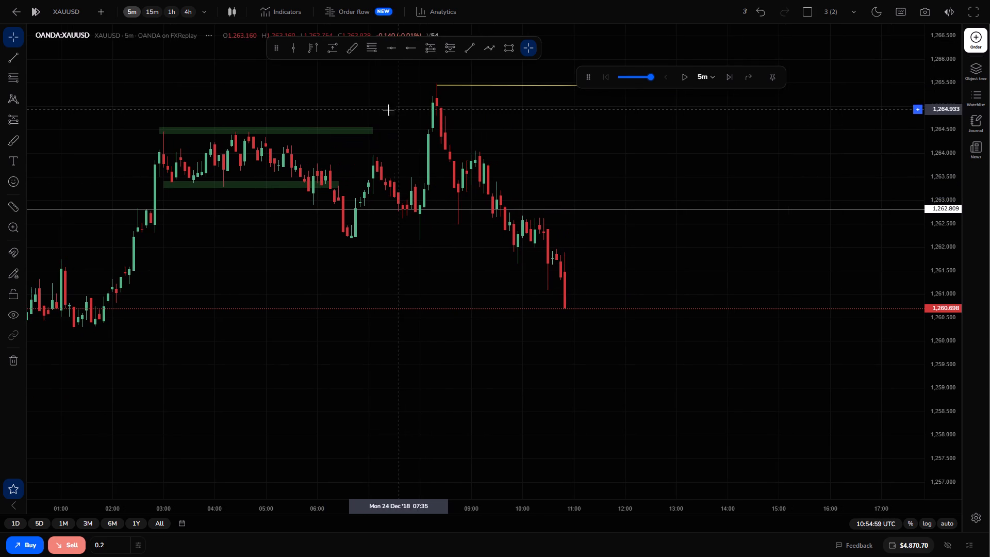
pyautogui.moveTo(529, 119); pyautogui.dragTo(517, 89)
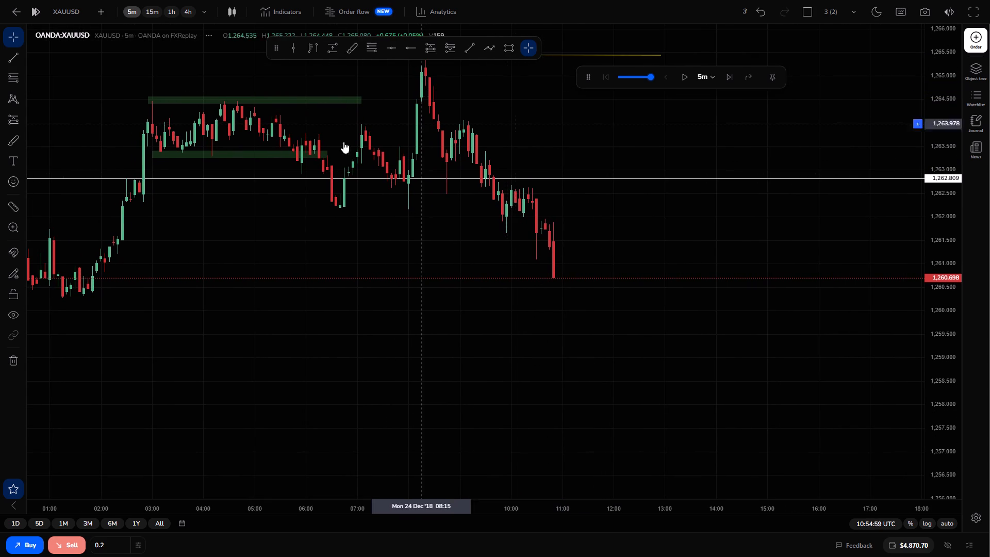
pyautogui.moveTo(376, 252); pyautogui.dragTo(577, 257)
pyautogui.scroll(-2, 570, 233)
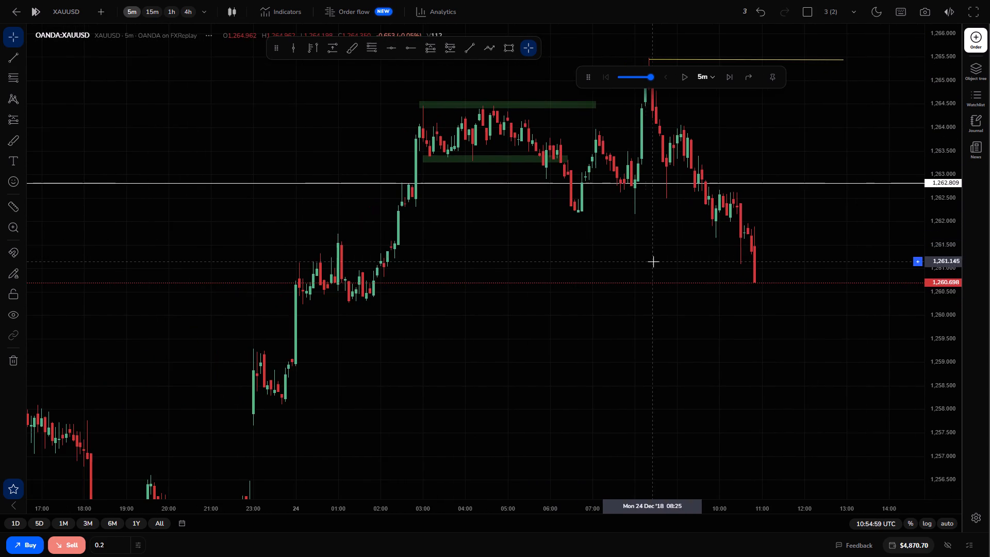
pyautogui.moveTo(653, 263); pyautogui.dragTo(433, 219)
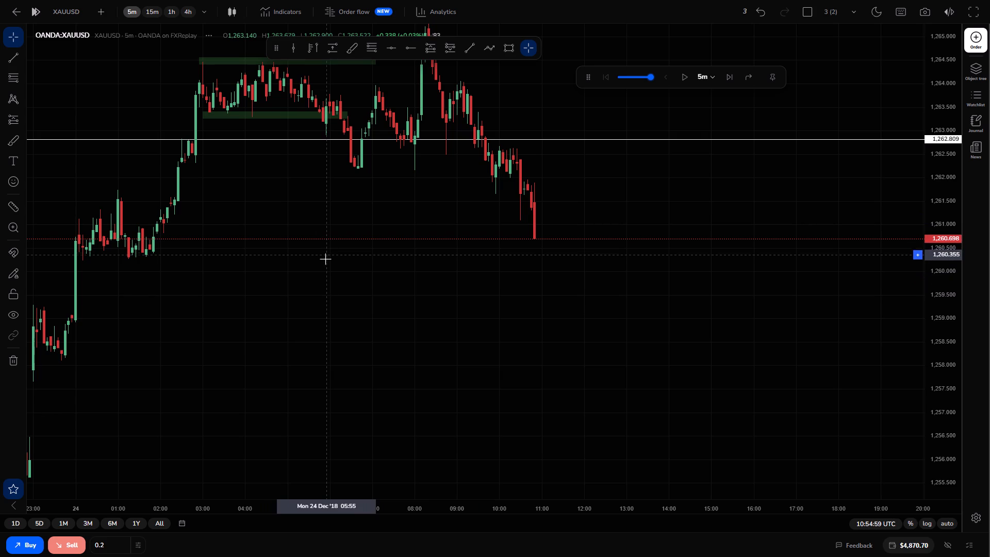
pyautogui.doubleClick(728, 79)
pyautogui.moveTo(625, 280); pyautogui.dragTo(619, 281)
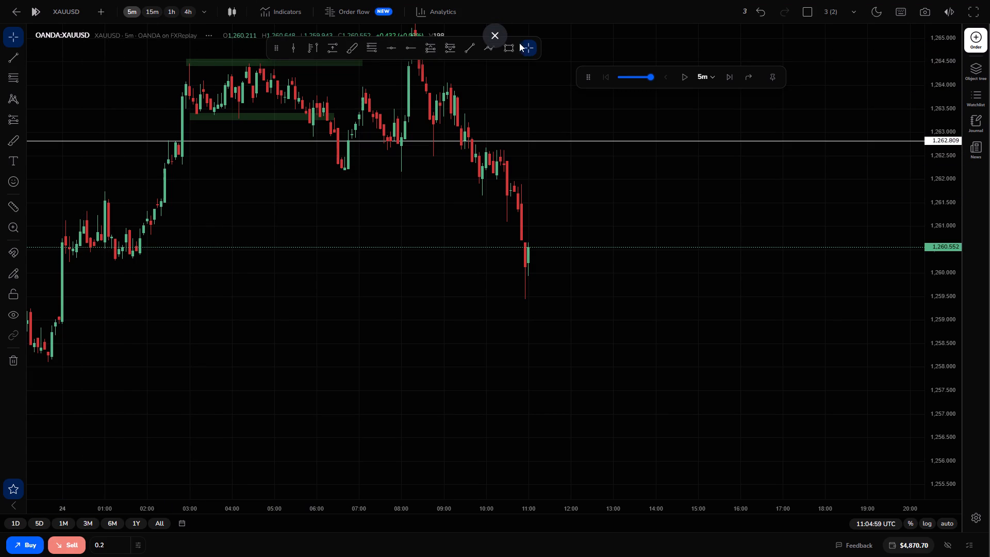
# Draw a rectangle zone from 00:05 to 14:55 on 24 Dec '18 and position it at about 1,260.35 to 1,260.15, under the early lows.
pyautogui.click(503, 48)
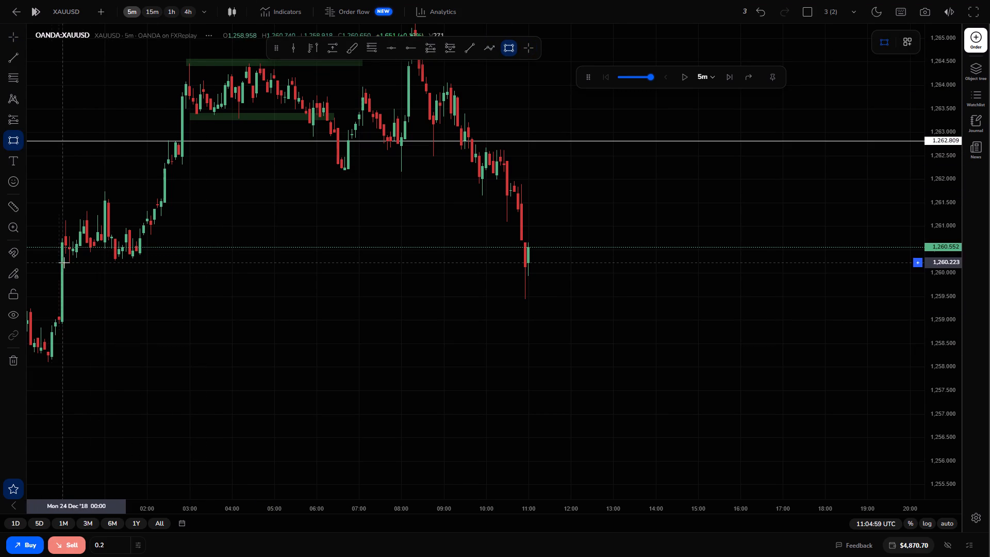
pyautogui.click(67, 261)
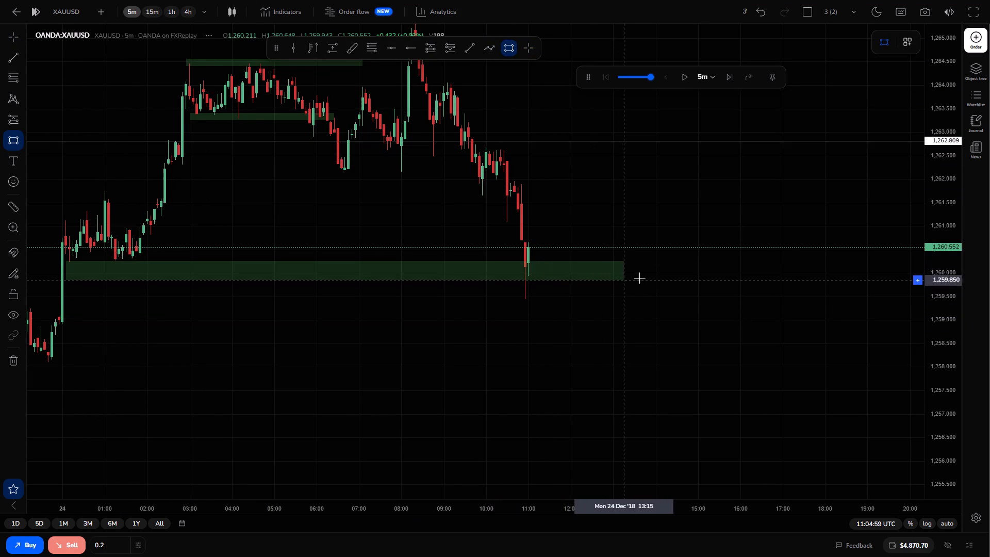
pyautogui.click(695, 270)
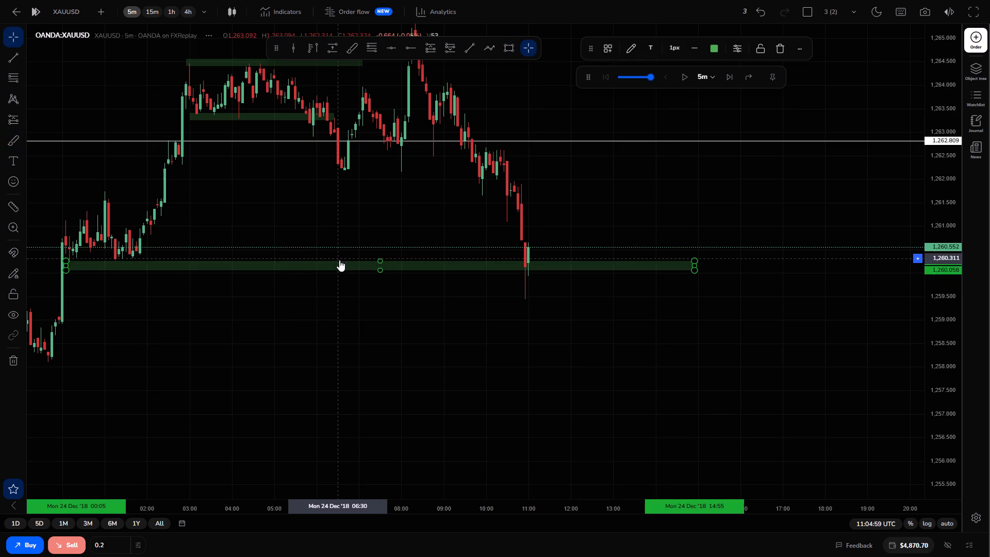
pyautogui.click(338, 274)
pyautogui.click(340, 268)
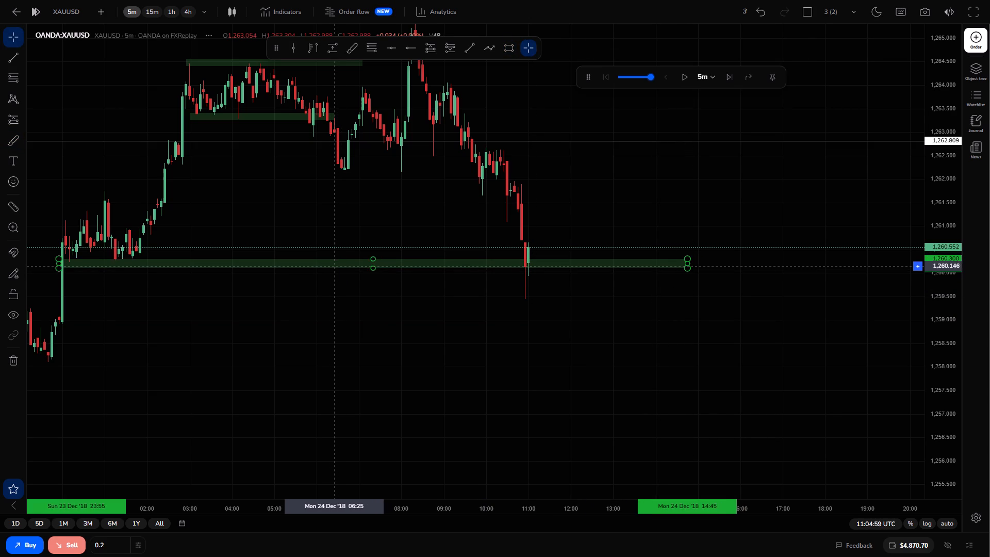
pyautogui.click(369, 319)
pyautogui.click(739, 321)
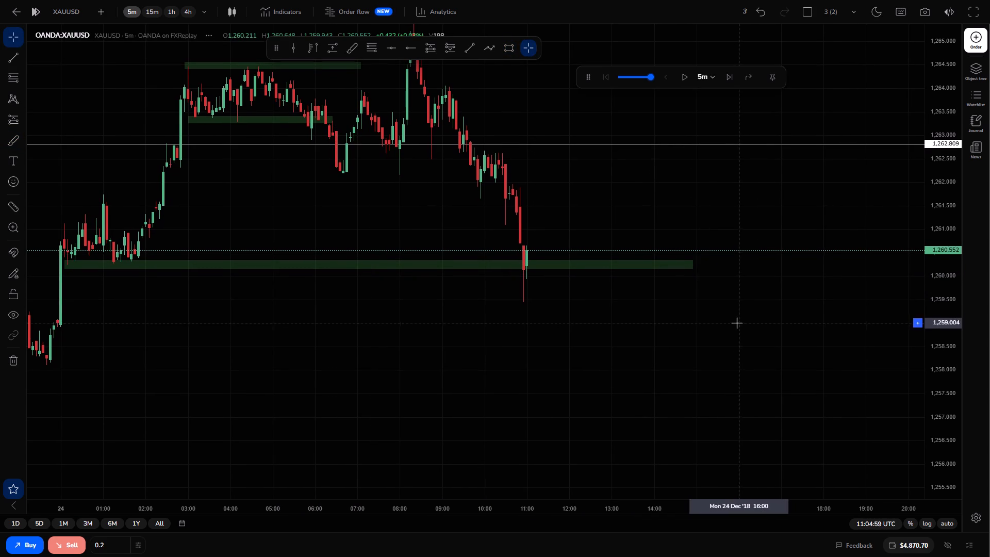
# Check the marked levels on the 1-hour and 4-hour charts and return to the 5-minute chart.
pyautogui.click(173, 14)
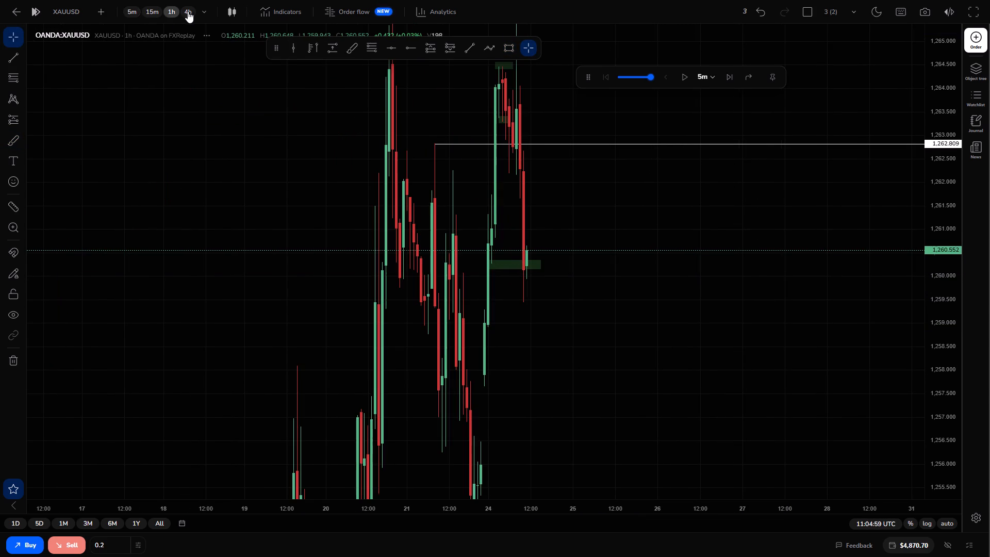
pyautogui.click(191, 11)
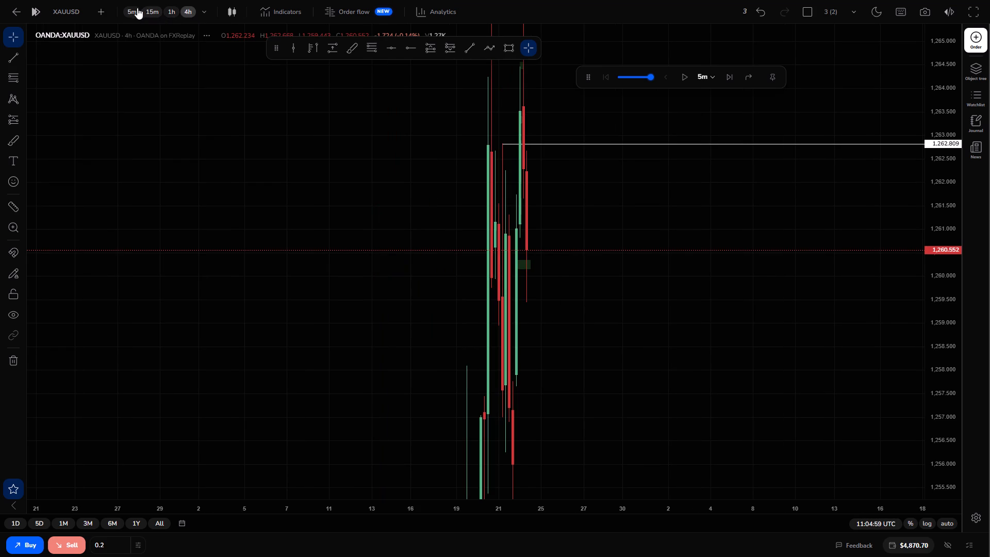
pyautogui.click(133, 11)
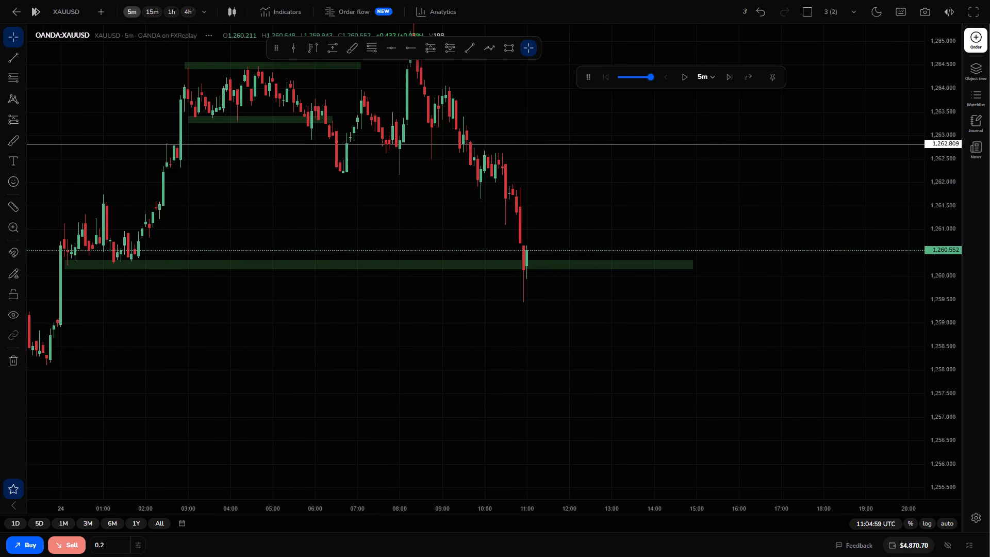
# Place a market buy order on XAUUSD with size 0.2.
pyautogui.click(32, 546)
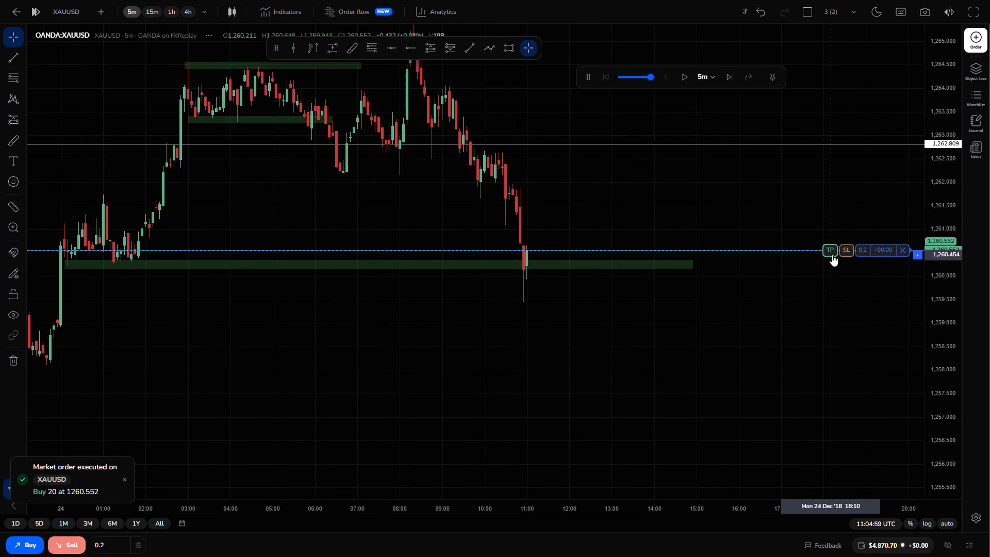
# Set the buy position's take profit at 1,262.188 and its stop loss at 1,259.839.
pyautogui.moveTo(833, 255); pyautogui.dragTo(856, 166)
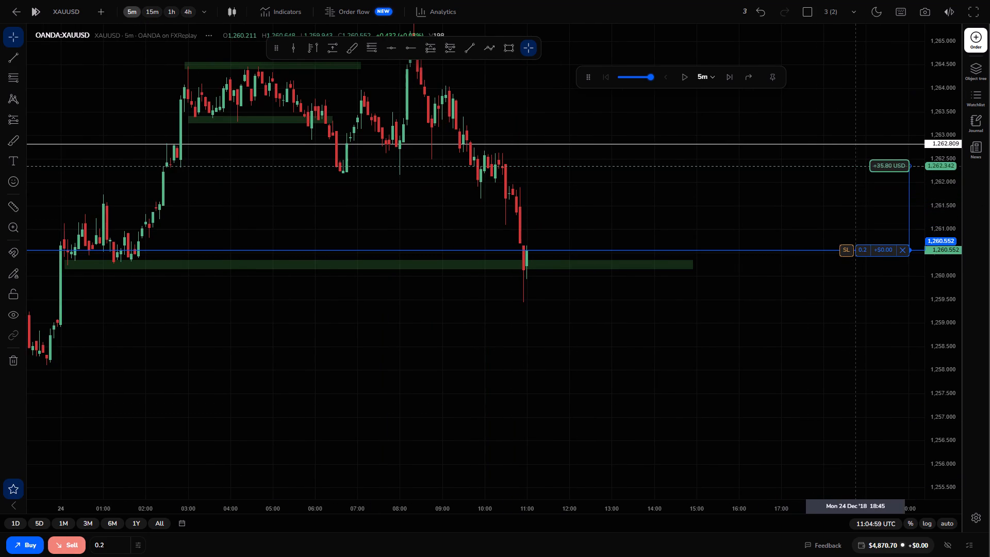
pyautogui.moveTo(856, 166); pyautogui.dragTo(865, 173)
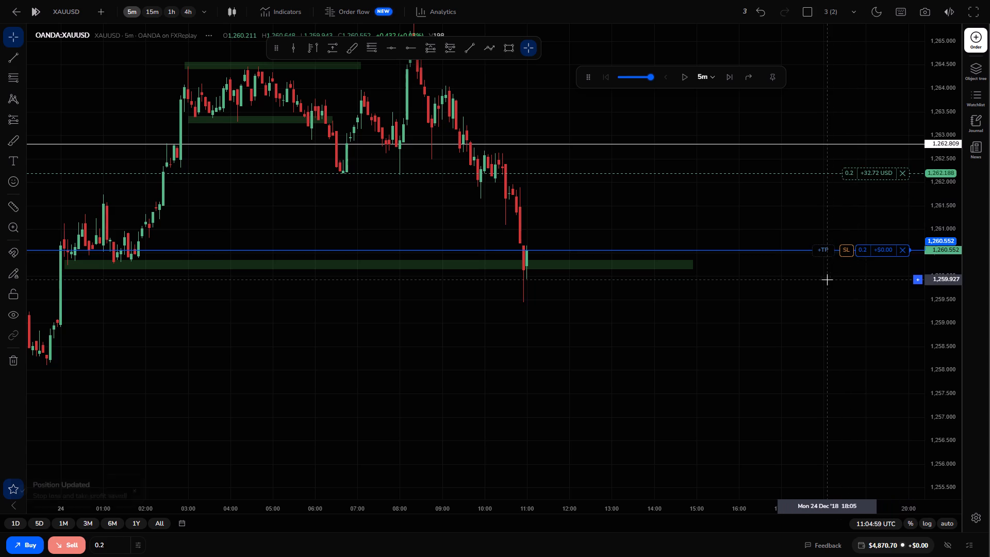
pyautogui.moveTo(842, 253); pyautogui.dragTo(839, 284)
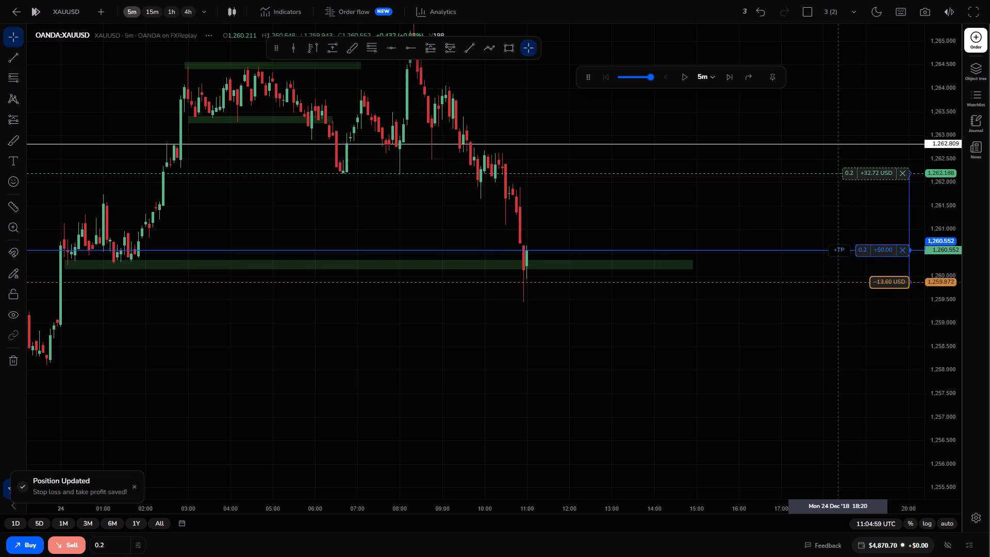
pyautogui.moveTo(839, 284); pyautogui.dragTo(841, 284)
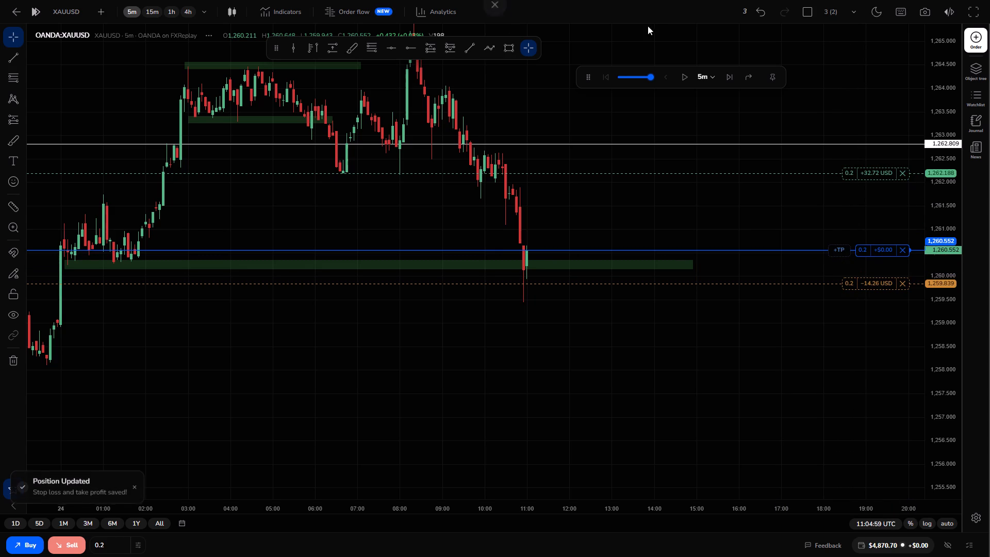
# Advance the replay by four 5-minute candles to 11:24:59 UTC.
pyautogui.click(733, 73)
pyautogui.click(733, 73)
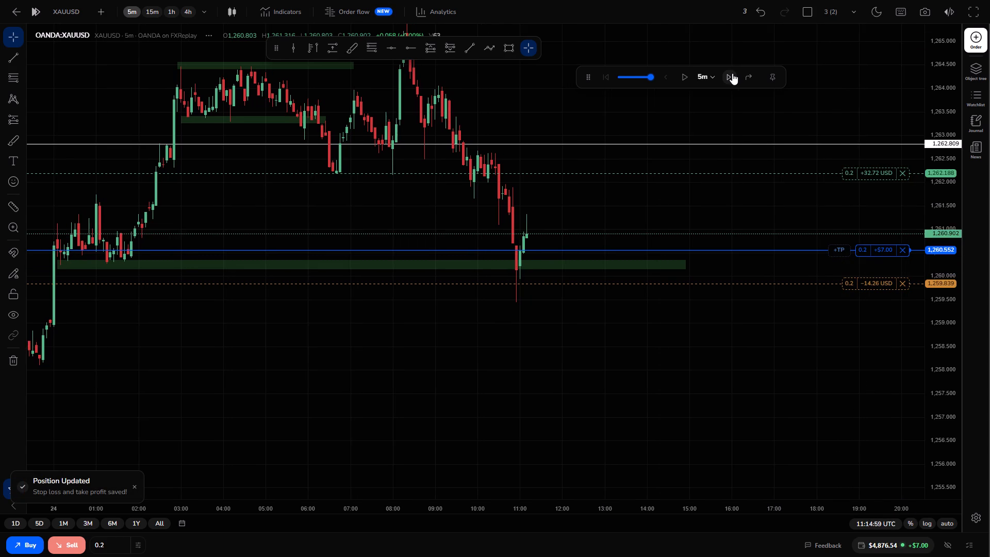
pyautogui.click(732, 73)
pyautogui.click(732, 73)
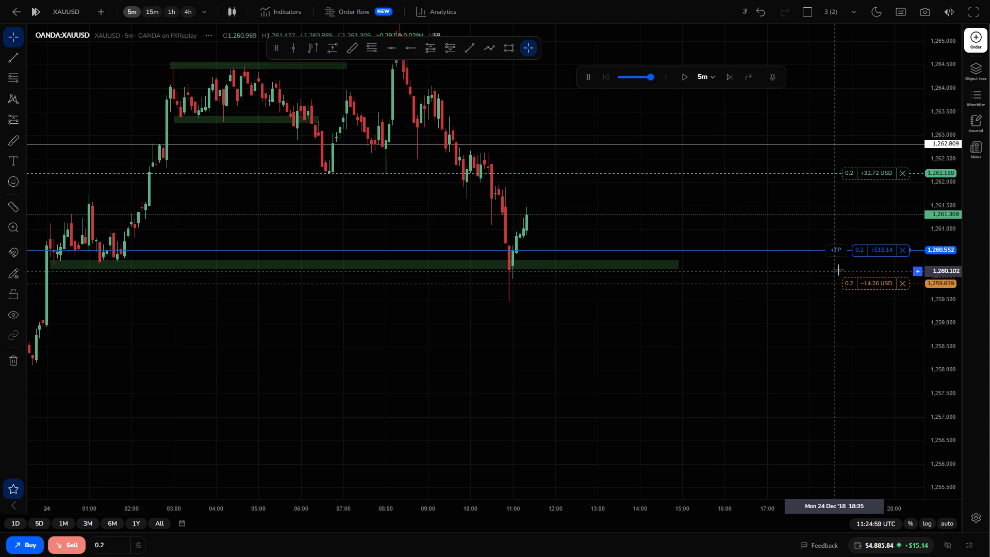
# Move the buy position's stop loss above the entry price to 1,260.750.
pyautogui.moveTo(858, 283); pyautogui.dragTo(870, 241)
# Play the replay forward and pause it at 13:19:59 UTC.
pyautogui.click(684, 78)
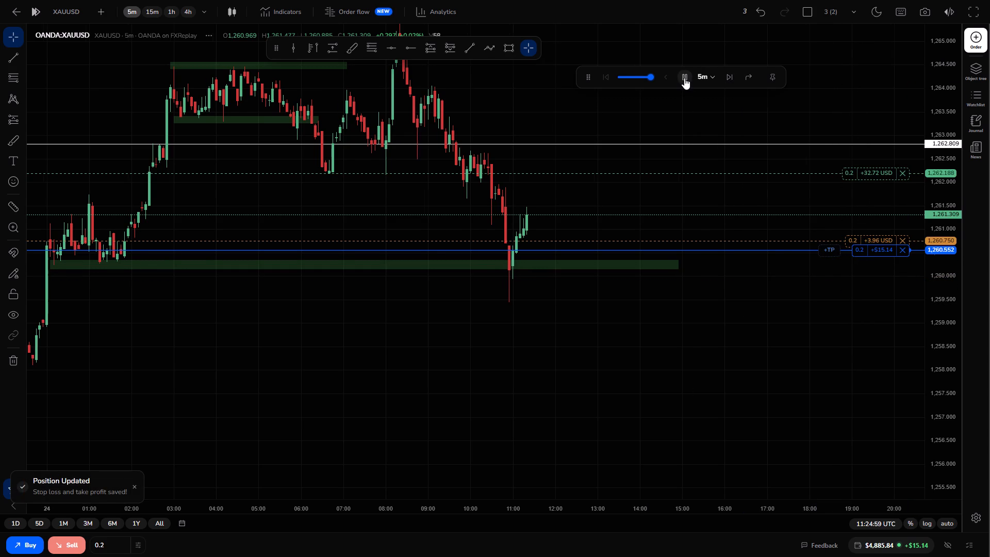
pyautogui.click(684, 78)
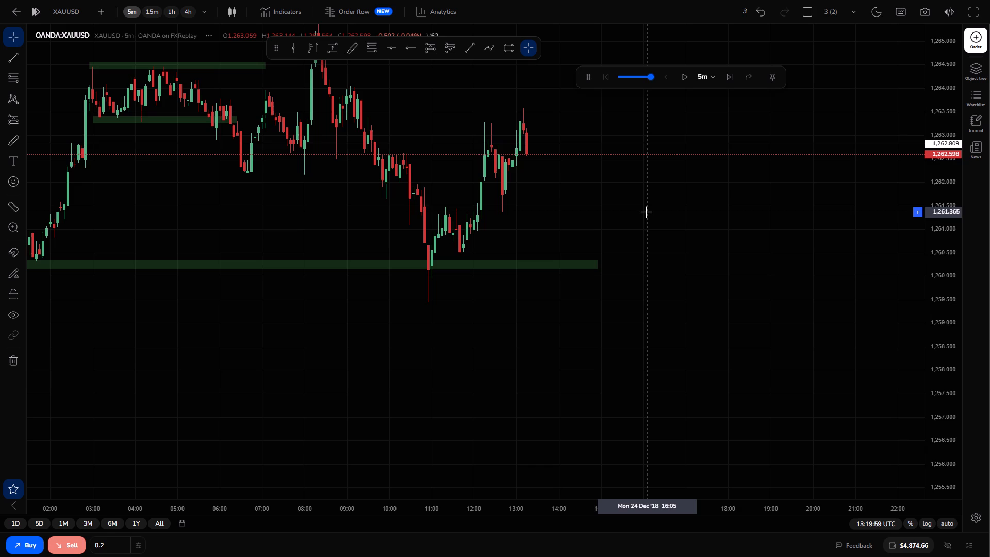
# Examine the 24 Dec '18 price action up to the latest candle against the rectangle zones and the horizontal ray.
pyautogui.moveTo(252, 231); pyautogui.dragTo(533, 276)
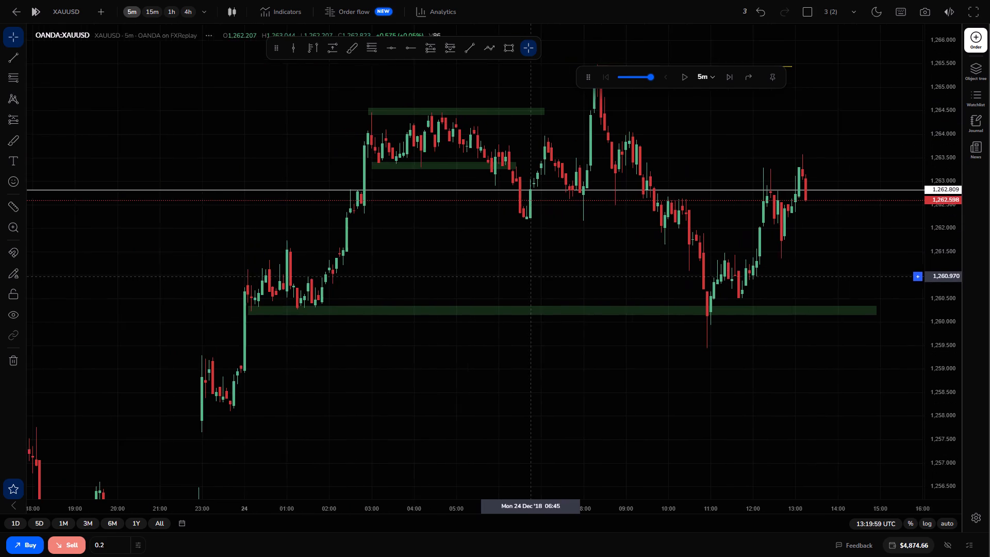
pyautogui.moveTo(533, 276); pyautogui.dragTo(542, 277)
pyautogui.click(550, 308)
pyautogui.click(572, 258)
pyautogui.moveTo(607, 254); pyautogui.dragTo(559, 267)
pyautogui.moveTo(677, 286); pyautogui.dragTo(653, 286)
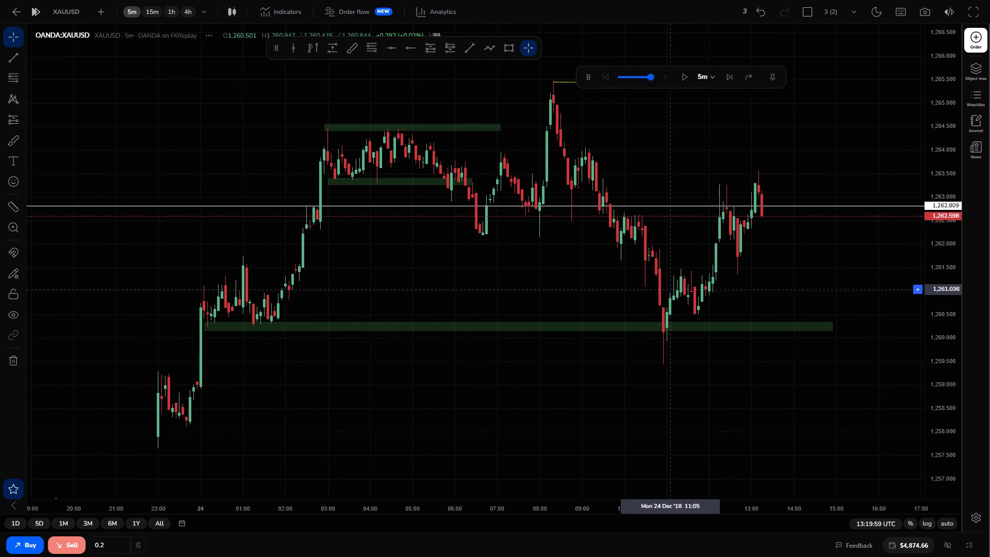
pyautogui.moveTo(653, 286); pyautogui.dragTo(650, 283)
pyautogui.moveTo(683, 265); pyautogui.dragTo(662, 268)
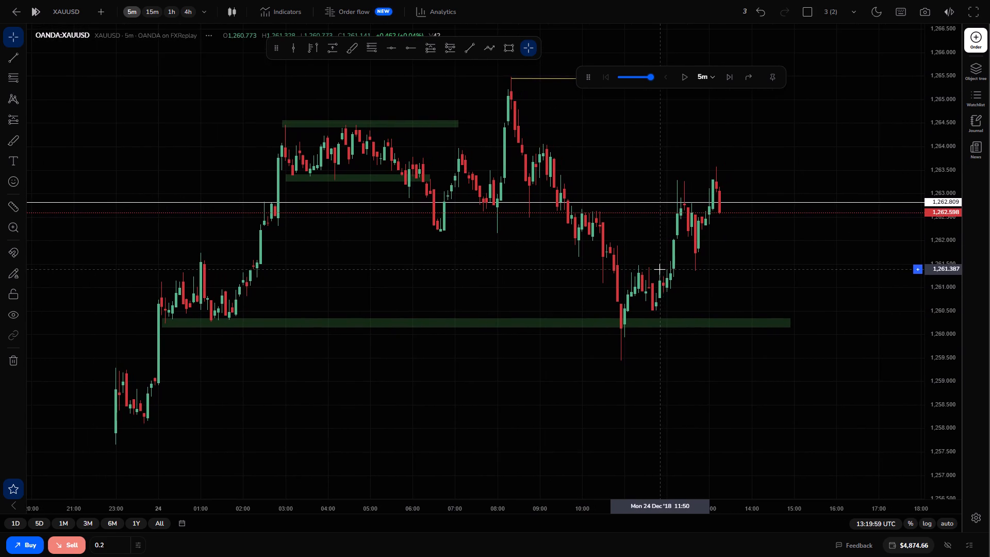
pyautogui.scroll(1, 660, 269)
pyautogui.moveTo(757, 263); pyautogui.dragTo(742, 266)
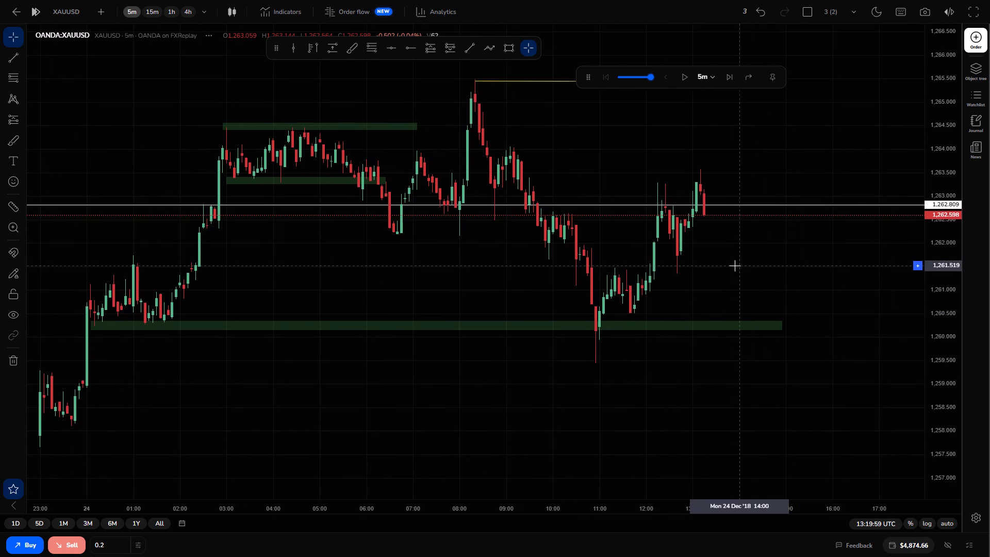
# Delete the horizontal line at 1,262.809.
pyautogui.click(723, 205)
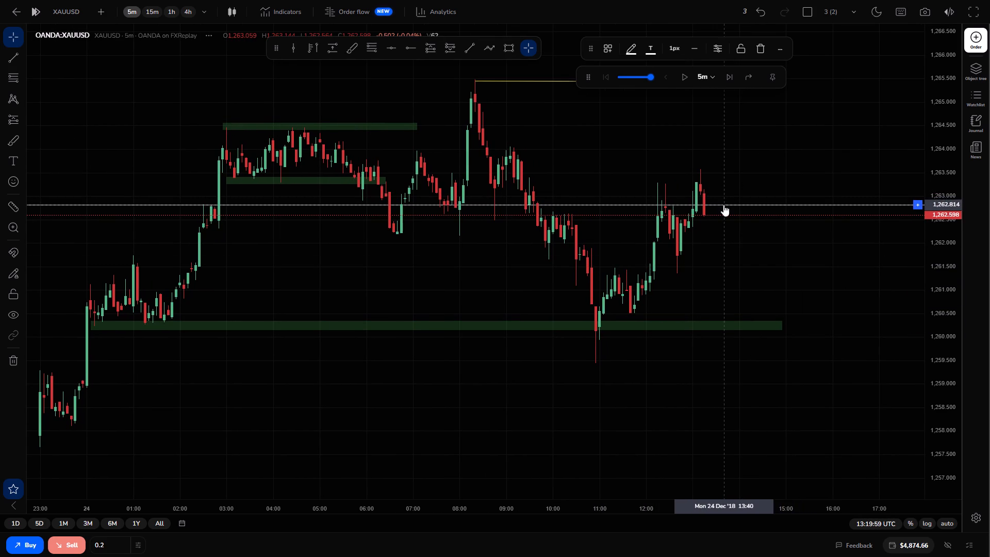
pyautogui.click(764, 47)
# Advance the replay by four 5-minute candles to 13:39:59 UTC.
pyautogui.moveTo(750, 138); pyautogui.dragTo(742, 140)
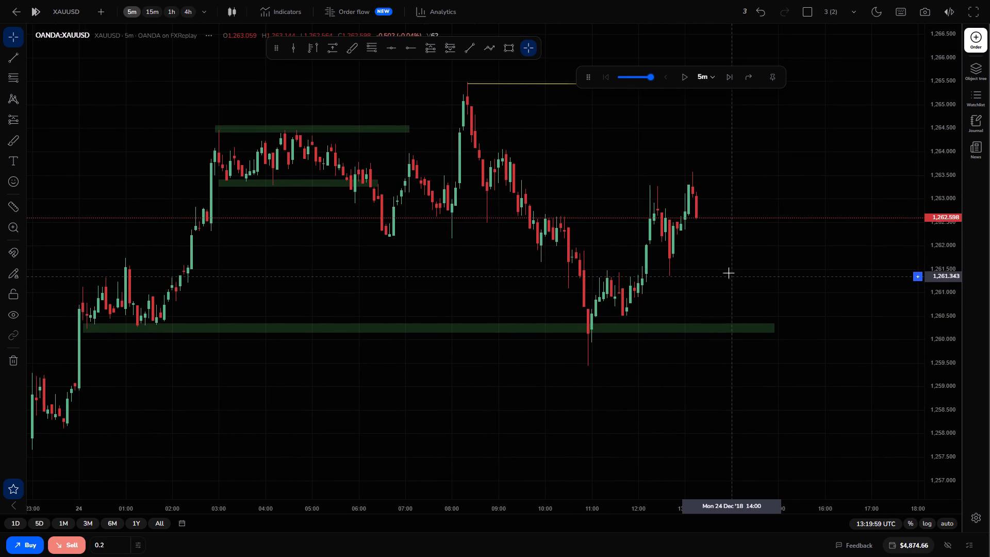
pyautogui.tripleClick(729, 81)
pyautogui.click(729, 81)
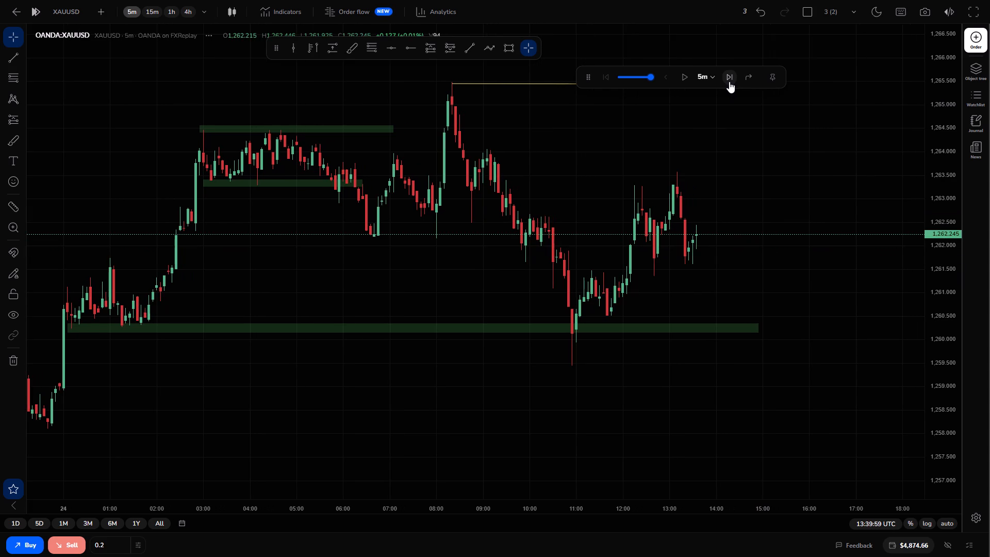
# Advance the replay by nine 5-minute candles to 14:24:59 UTC.
pyautogui.moveTo(741, 263); pyautogui.dragTo(721, 262)
pyautogui.click(699, 283)
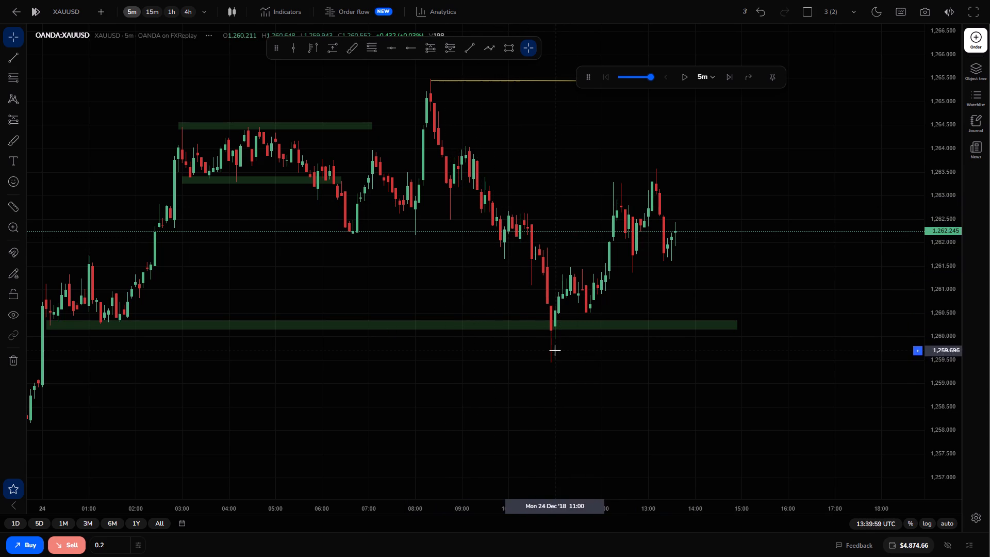
pyautogui.moveTo(644, 335); pyautogui.dragTo(633, 344)
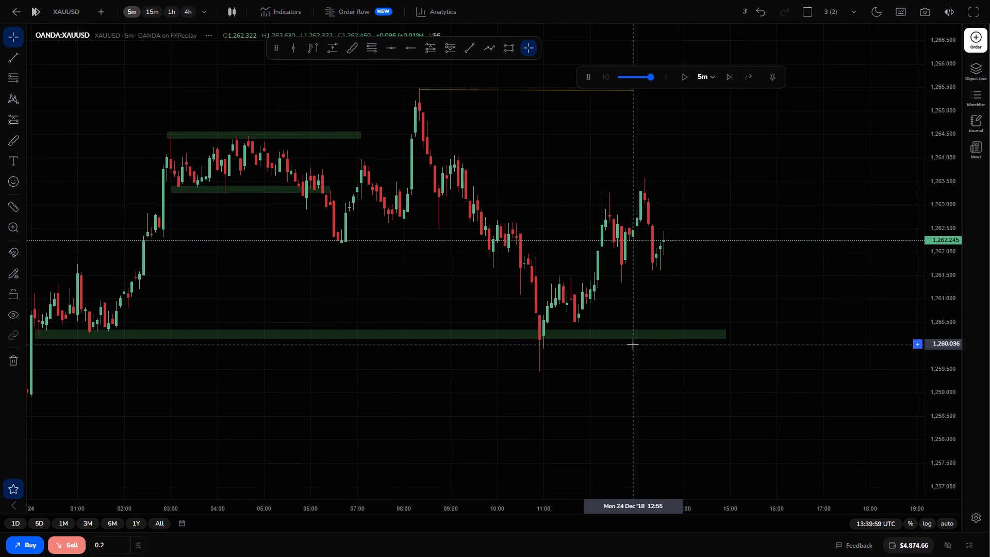
pyautogui.moveTo(564, 393); pyautogui.dragTo(598, 365)
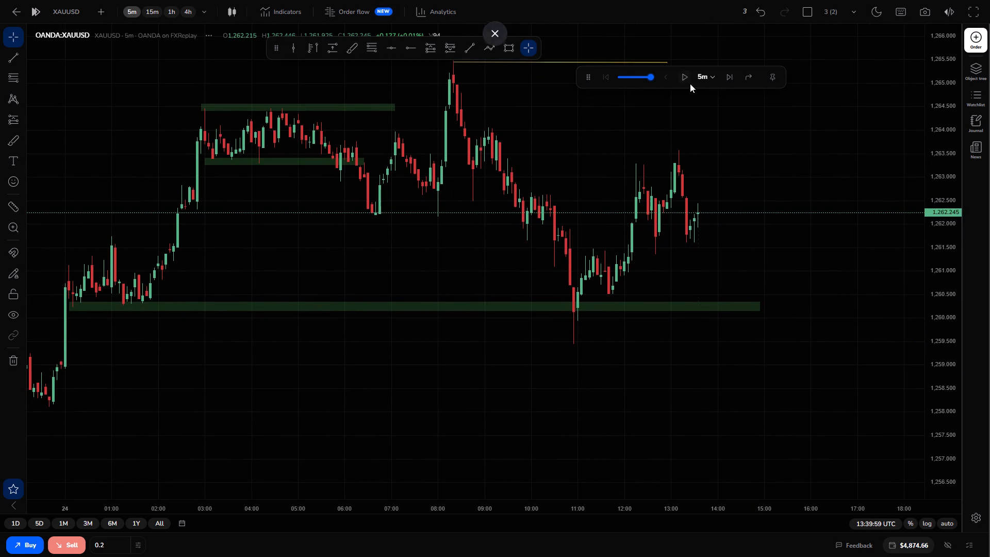
pyautogui.moveTo(705, 168); pyautogui.dragTo(713, 211)
pyautogui.moveTo(652, 271); pyautogui.dragTo(644, 264)
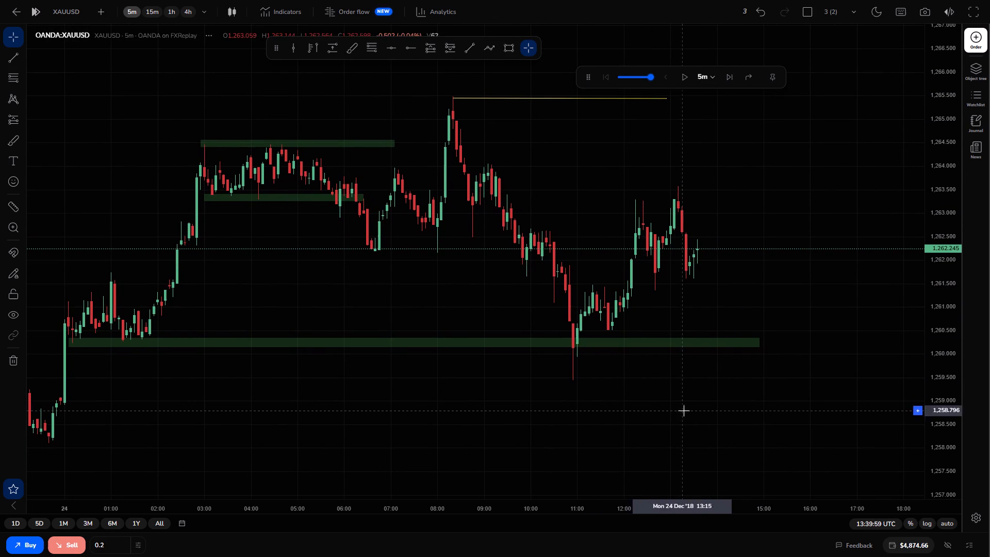
pyautogui.moveTo(752, 246); pyautogui.dragTo(742, 246)
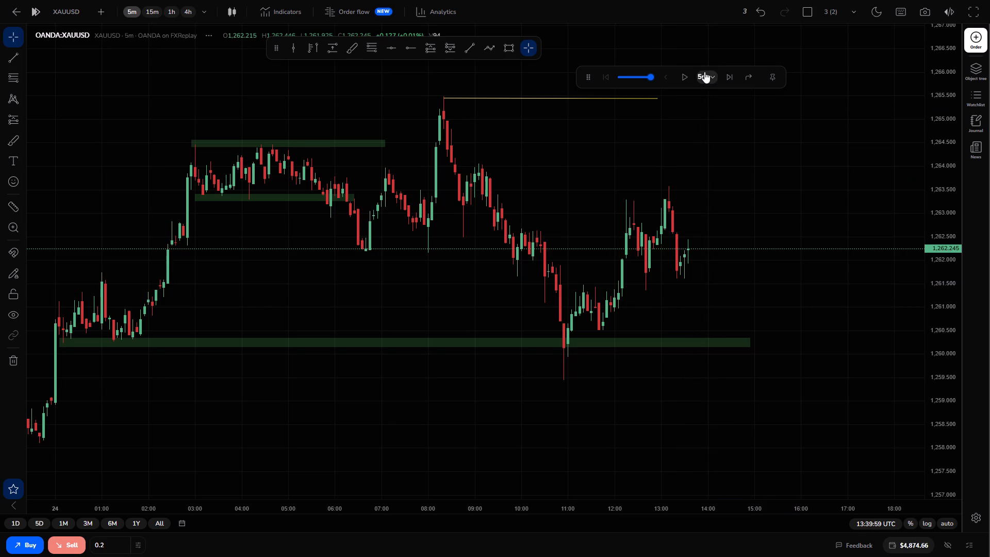
pyautogui.tripleClick(725, 75)
pyautogui.click(725, 75)
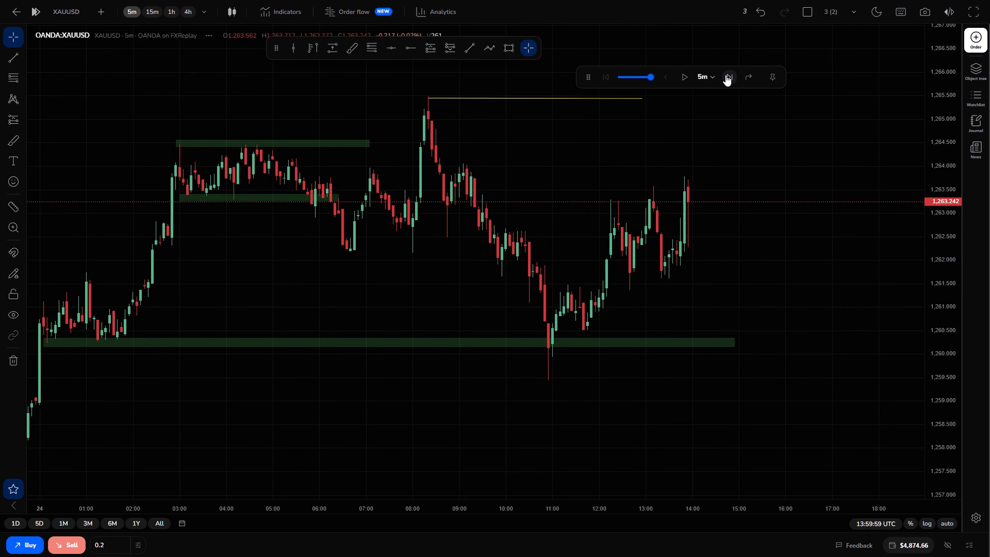
pyautogui.click(725, 75)
pyautogui.click(725, 75)
pyautogui.click(725, 75)
pyautogui.click(725, 75)
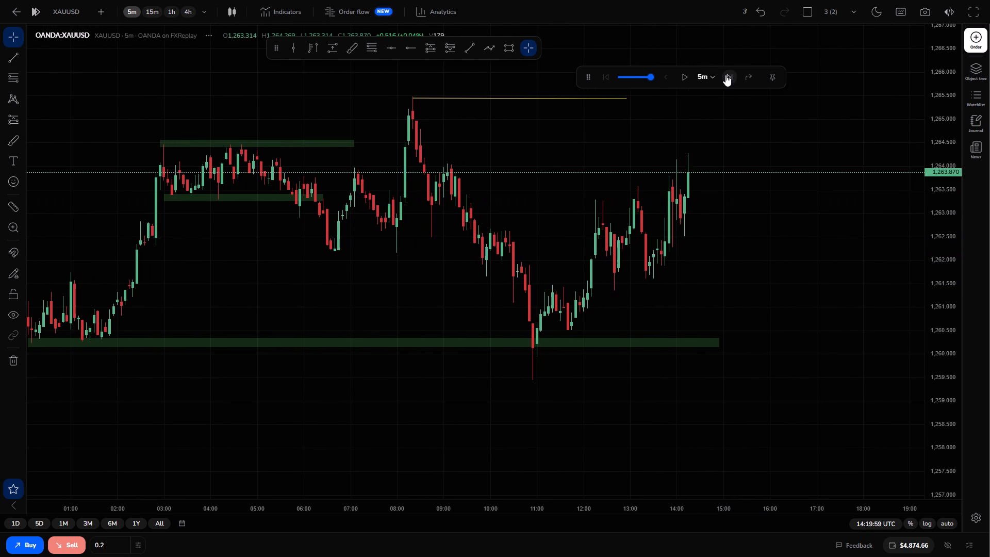
pyautogui.click(725, 75)
# Draw a thin rectangle zone along the recent swing highs from 12:10 to 14:00, spanning about 1,263.4 to 1,263.2.
pyautogui.moveTo(685, 213); pyautogui.dragTo(666, 222)
pyautogui.scroll(2, 681, 175)
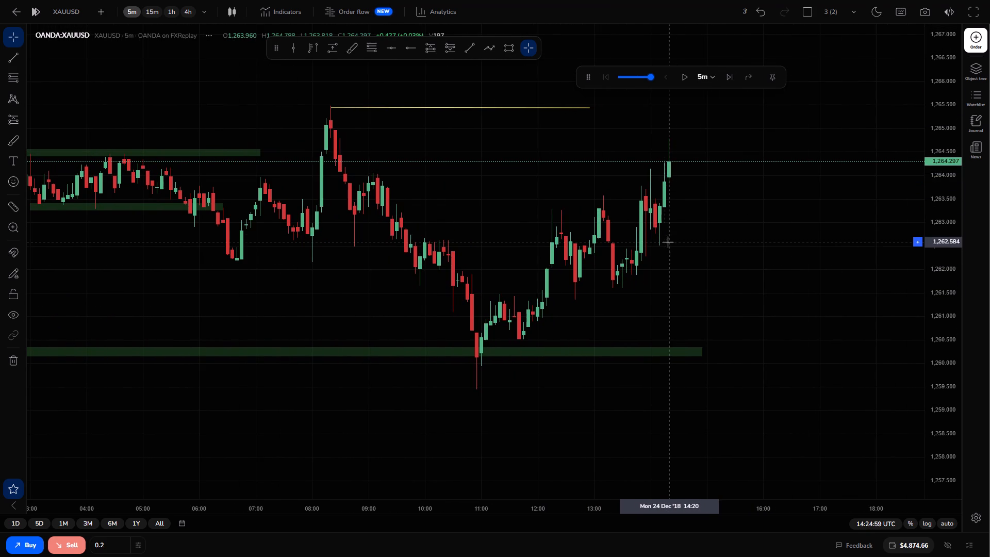
pyautogui.moveTo(672, 241); pyautogui.dragTo(647, 226)
pyautogui.click(512, 52)
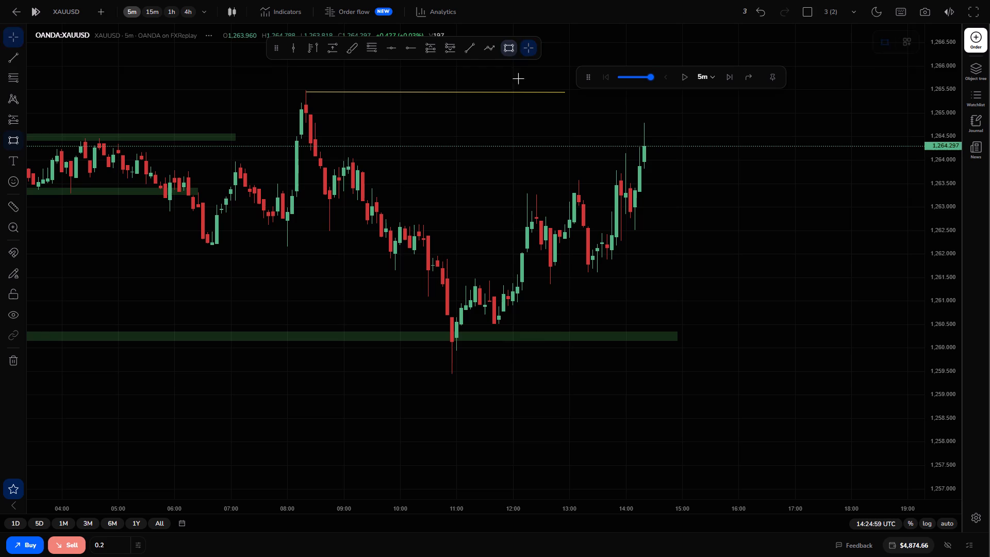
pyautogui.click(522, 187)
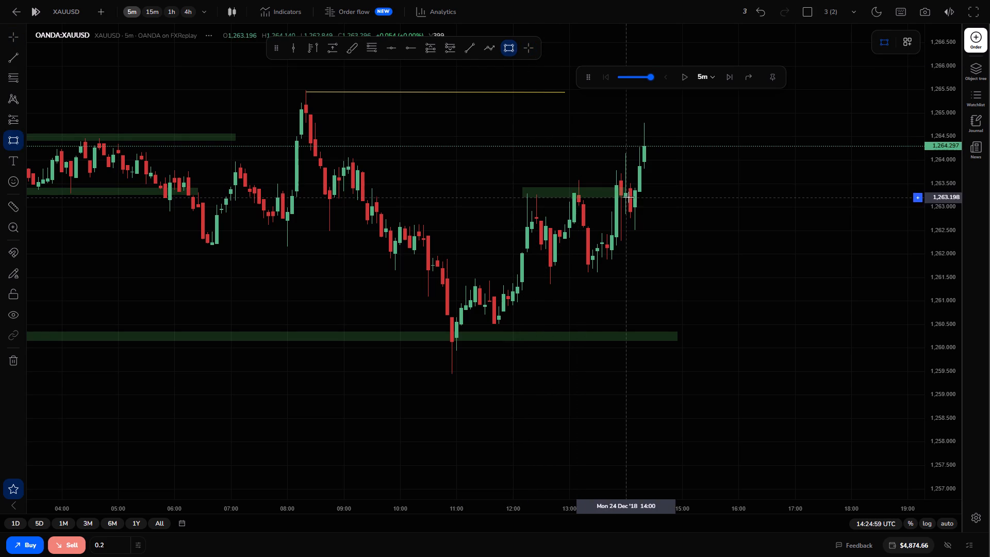
pyautogui.click(629, 196)
pyautogui.click(659, 253)
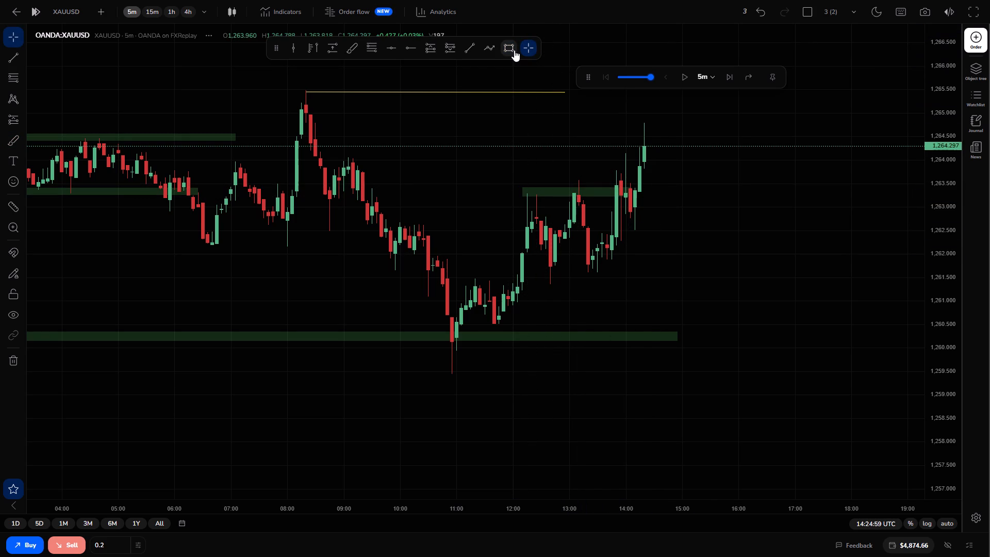
# Draw a rectangle zone under the recent swing lows from 12:25 to about 15:15, spanning about 1,261.66 to 1,261.3.
pyautogui.click(514, 50)
pyautogui.click(538, 270)
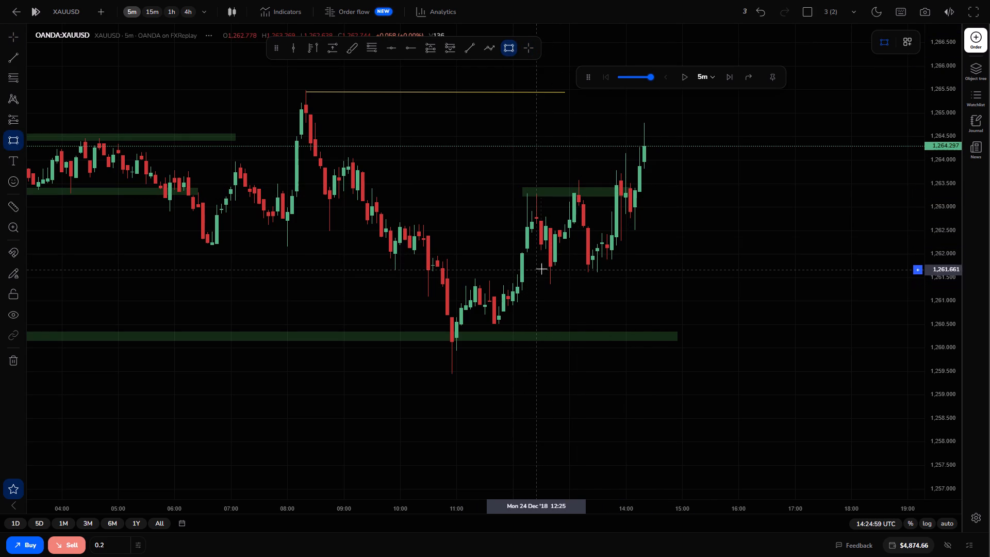
pyautogui.click(698, 287)
pyautogui.click(906, 347)
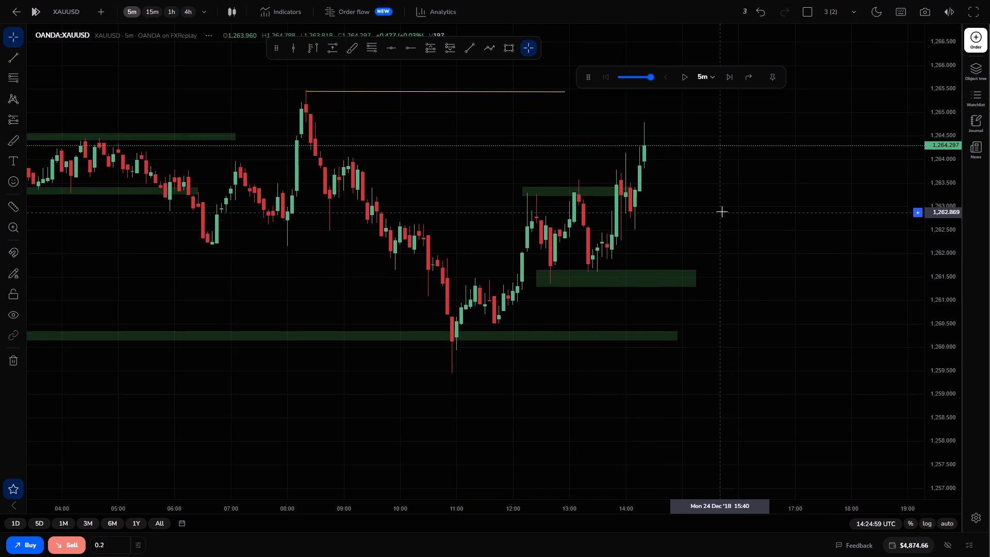
# Advance the replay by one 5-minute candle to 14:29:59 UTC.
pyautogui.moveTo(722, 211); pyautogui.dragTo(769, 244)
pyautogui.moveTo(727, 223); pyautogui.dragTo(774, 256)
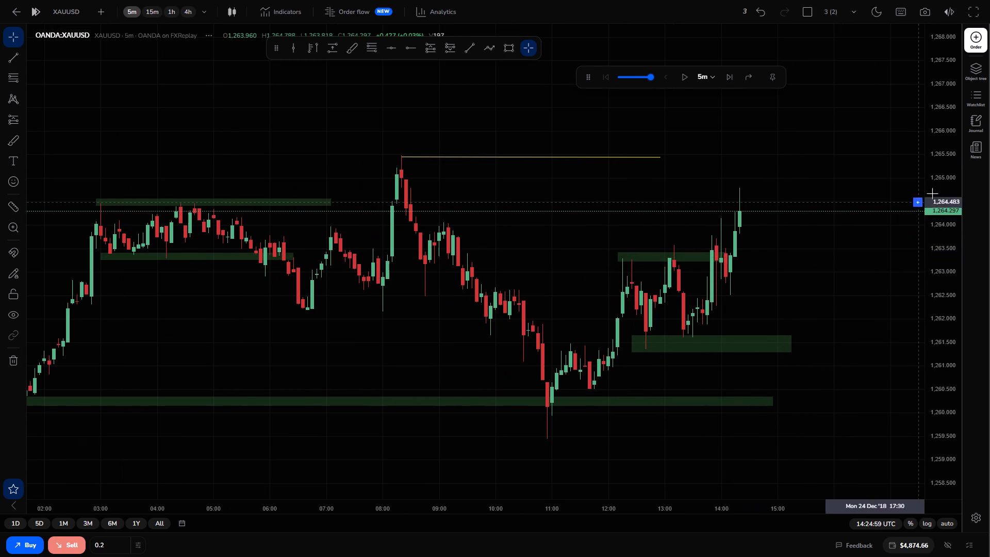
pyautogui.moveTo(942, 178); pyautogui.dragTo(932, 253)
pyautogui.moveTo(817, 224); pyautogui.dragTo(801, 228)
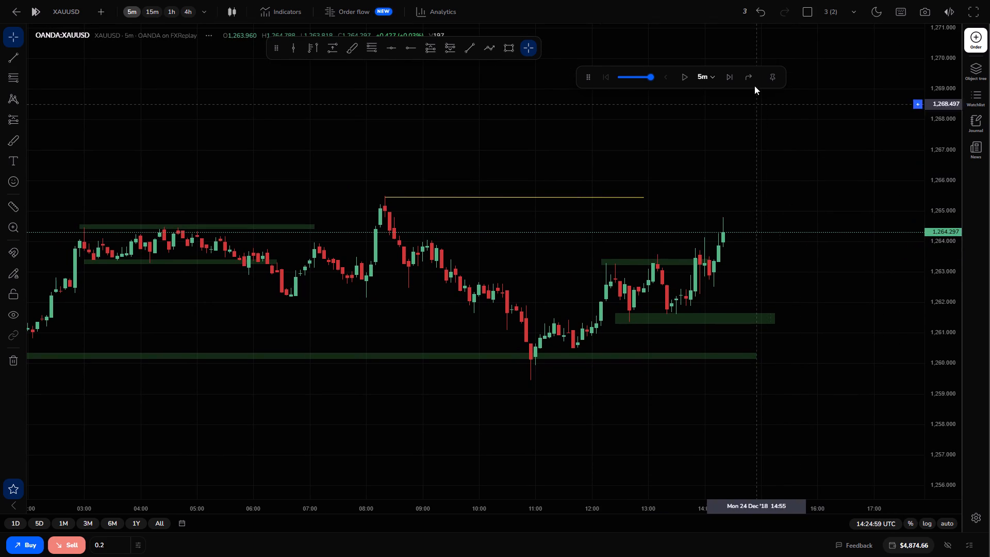
pyautogui.click(729, 72)
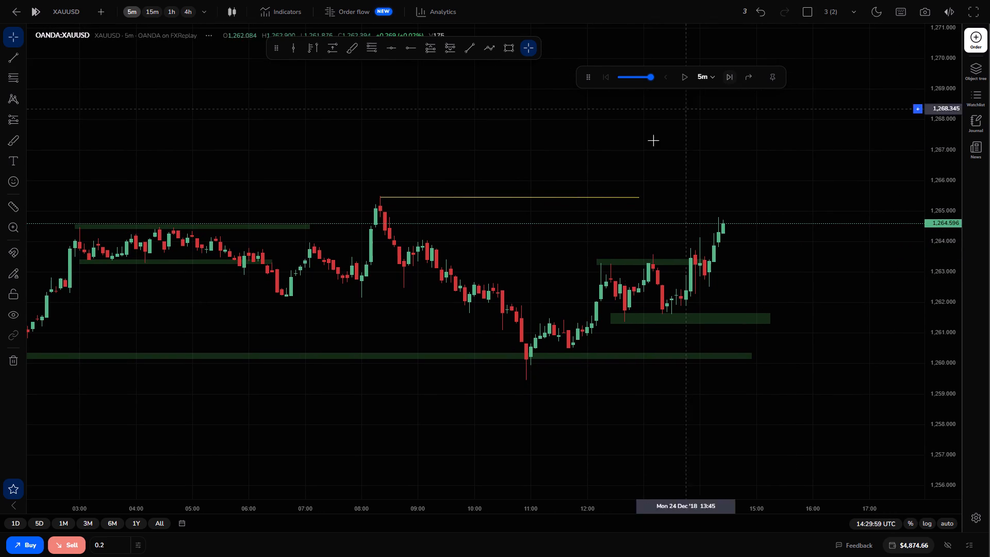
# Examine the 24 Dec '18 price action against the yellow line at the 08:20 high and the green zones.
pyautogui.moveTo(522, 234); pyautogui.dragTo(595, 235)
pyautogui.moveTo(738, 159); pyautogui.dragTo(732, 166)
pyautogui.scroll(1, 736, 122)
pyautogui.scroll(-1, 737, 124)
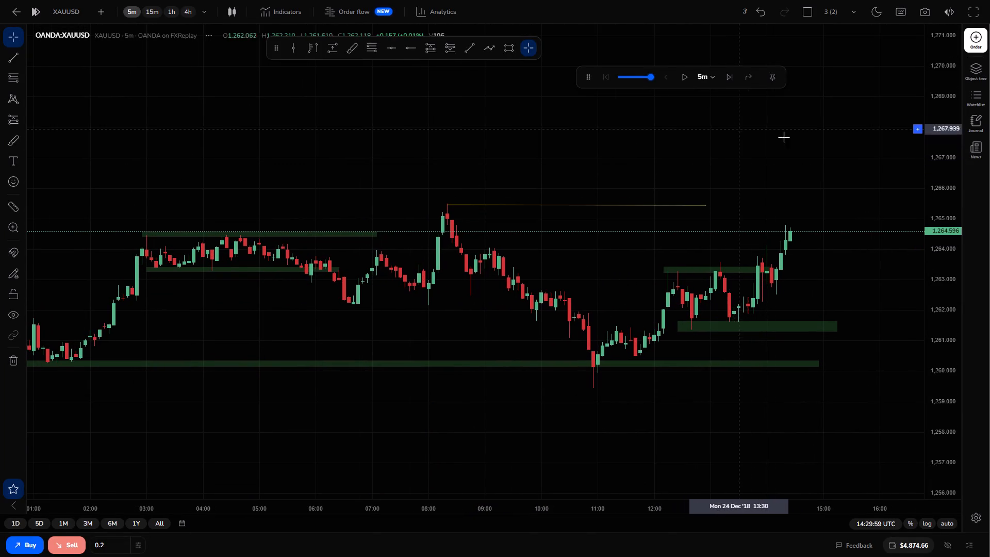
pyautogui.scroll(-1, 784, 137)
pyautogui.click(935, 237)
pyautogui.moveTo(949, 299); pyautogui.dragTo(942, 266)
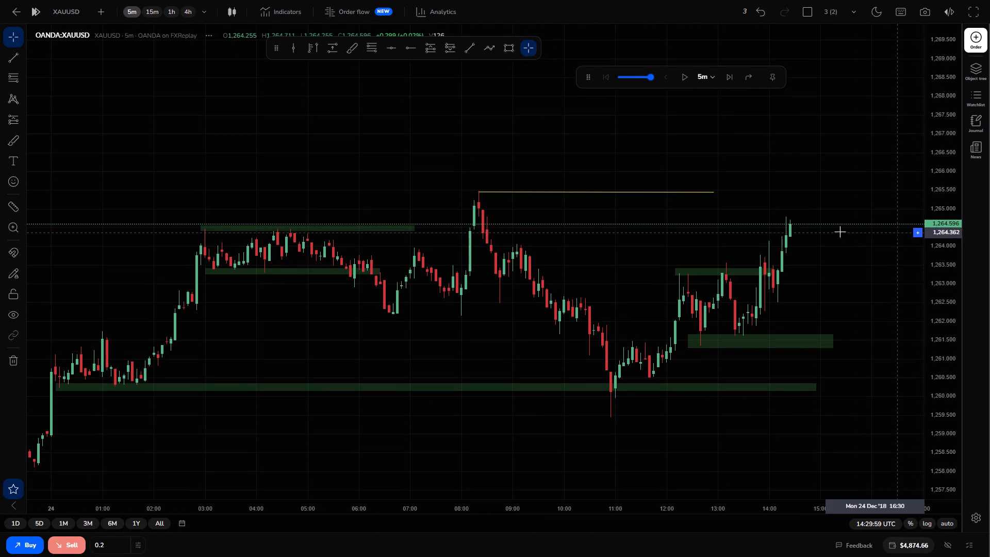
pyautogui.moveTo(805, 235); pyautogui.dragTo(856, 289)
pyautogui.moveTo(781, 293); pyautogui.dragTo(703, 291)
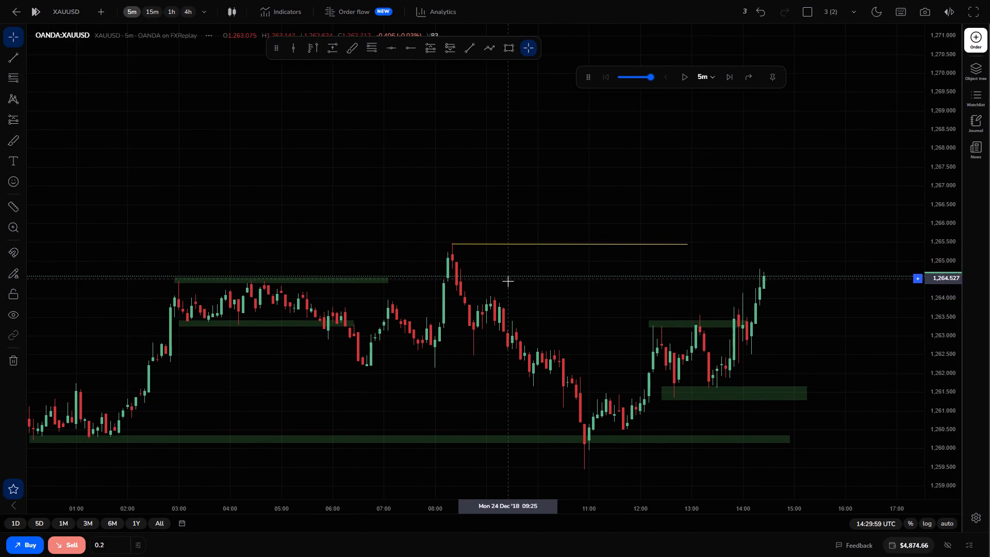
pyautogui.moveTo(508, 282); pyautogui.dragTo(518, 196)
pyautogui.moveTo(598, 219); pyautogui.dragTo(566, 227)
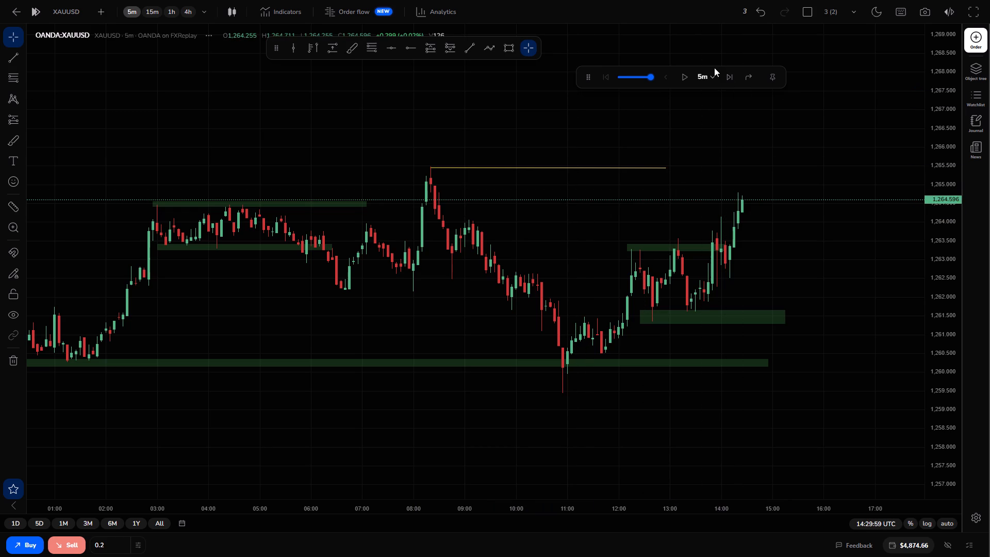
# Advance the replay by two 5-minute candles to 14:39:59 UTC.
pyautogui.click(729, 76)
pyautogui.click(729, 76)
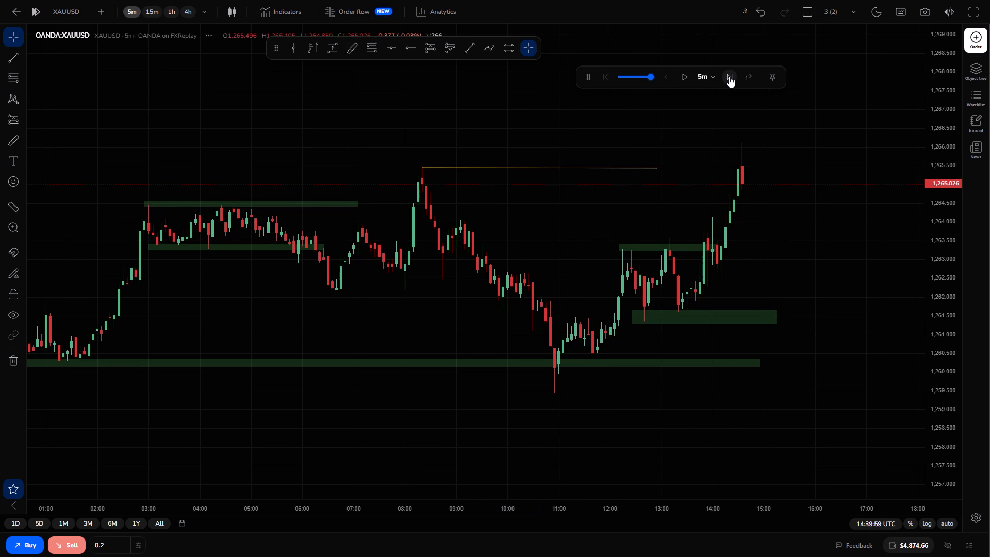
# Check the latest move against earlier highs on the 1-hour and 15-minute timeframes, returning to the 5-minute chart.
pyautogui.moveTo(700, 208); pyautogui.dragTo(665, 207)
pyautogui.scroll(1, 666, 198)
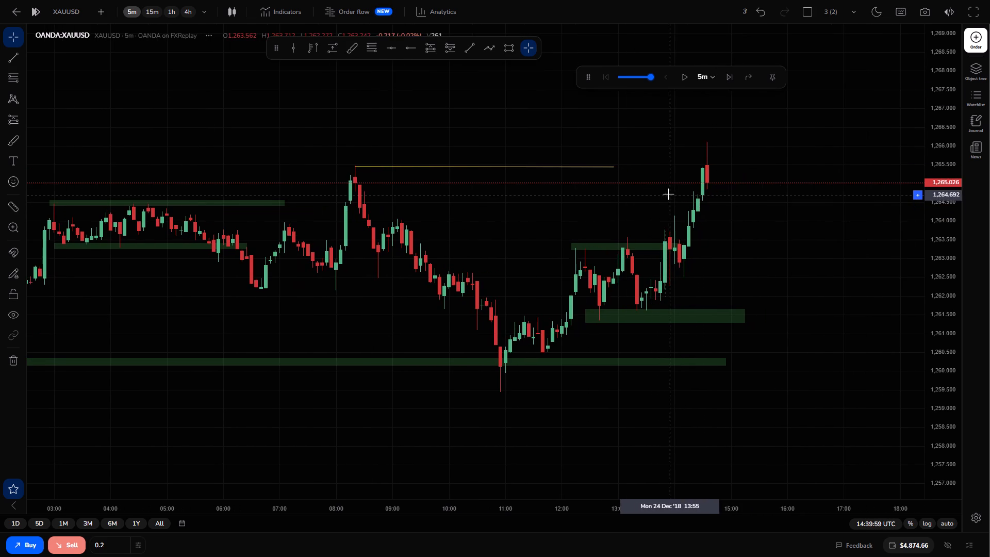
pyautogui.moveTo(605, 203); pyautogui.dragTo(740, 210)
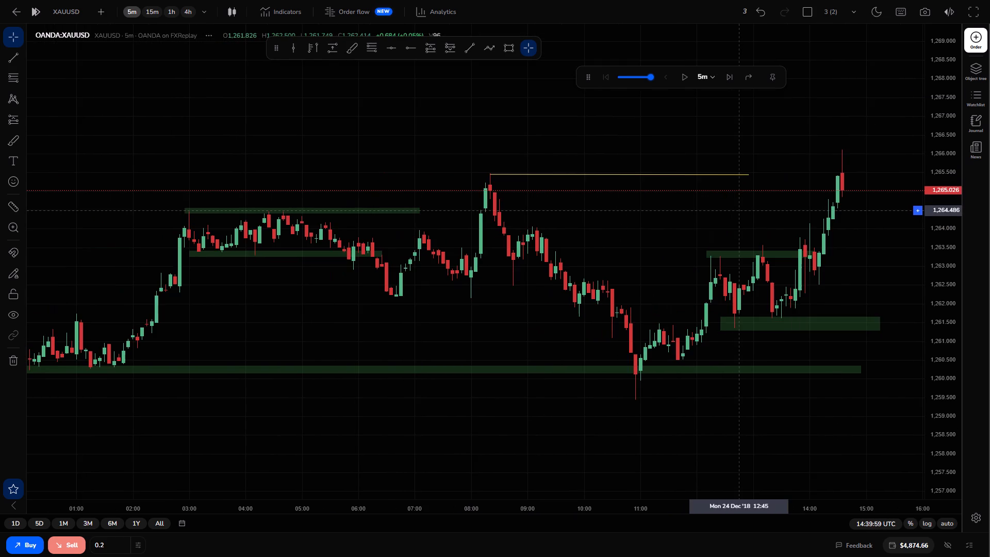
pyautogui.moveTo(740, 210); pyautogui.dragTo(736, 210)
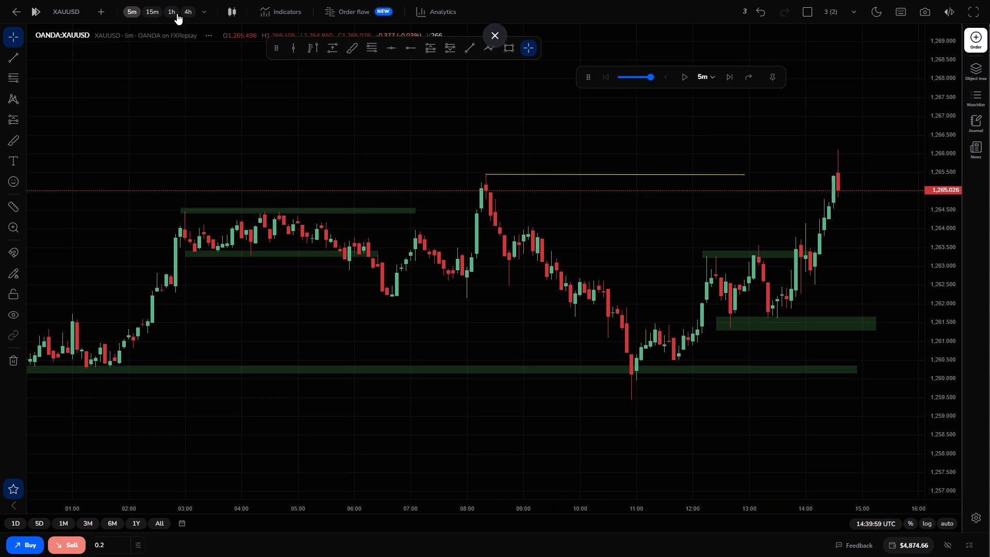
pyautogui.click(176, 13)
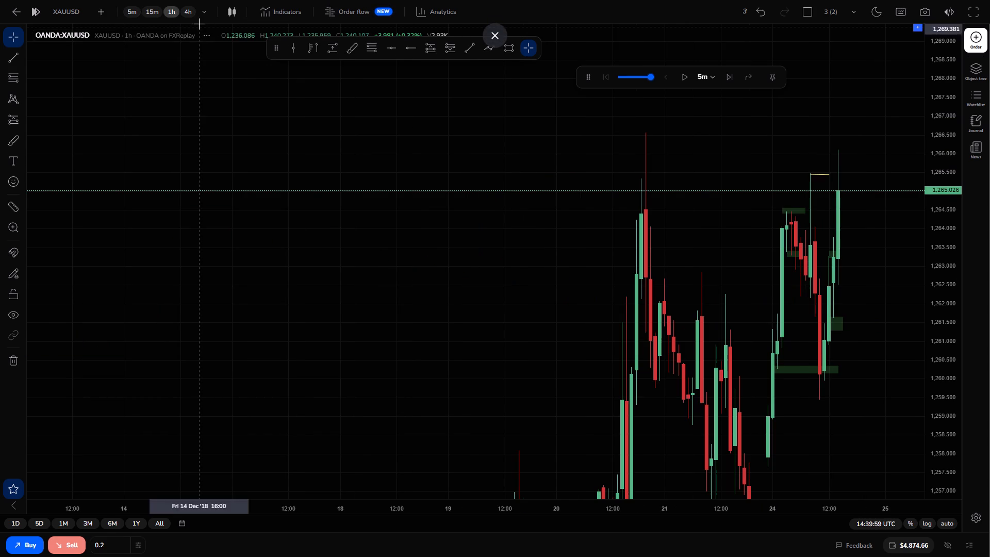
pyautogui.click(146, 11)
pyautogui.click(135, 12)
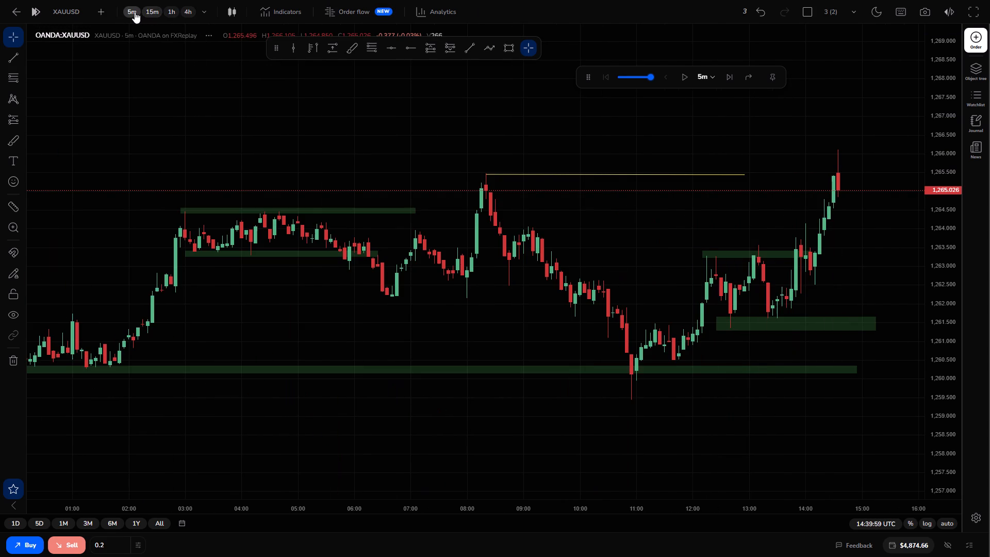
# Open a 0.2-lot market sell position on XAUUSD at 1,265.026.
pyautogui.moveTo(302, 125); pyautogui.dragTo(287, 127)
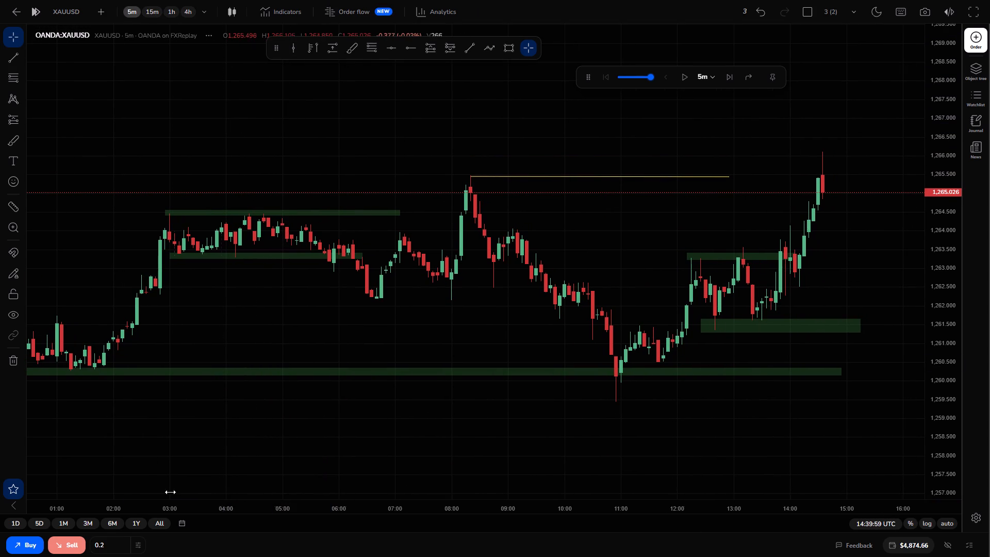
pyautogui.click(70, 542)
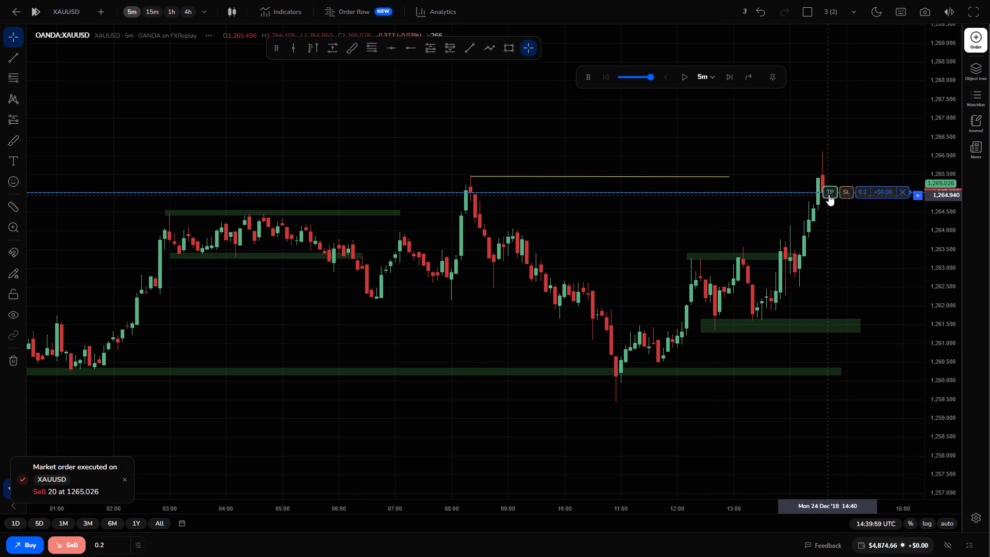
# Set the sell position's take profit at 1,263.386, by the zone along the recent swing highs.
pyautogui.moveTo(829, 194); pyautogui.dragTo(832, 254)
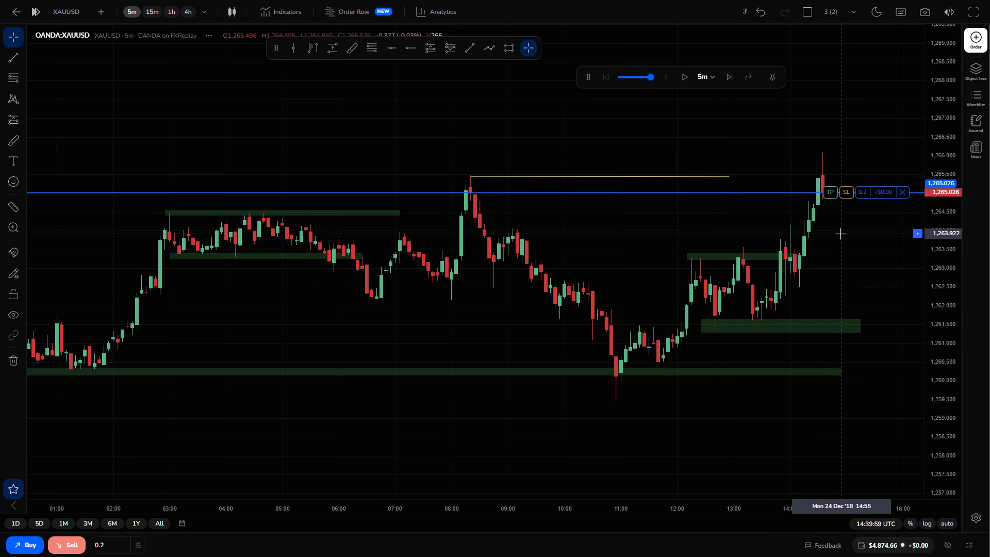
# Set the sell position's stop loss at 1,265.806, between the yellow level line and the latest swing high.
pyautogui.moveTo(840, 234); pyautogui.dragTo(834, 251)
pyautogui.moveTo(845, 208); pyautogui.dragTo(869, 162)
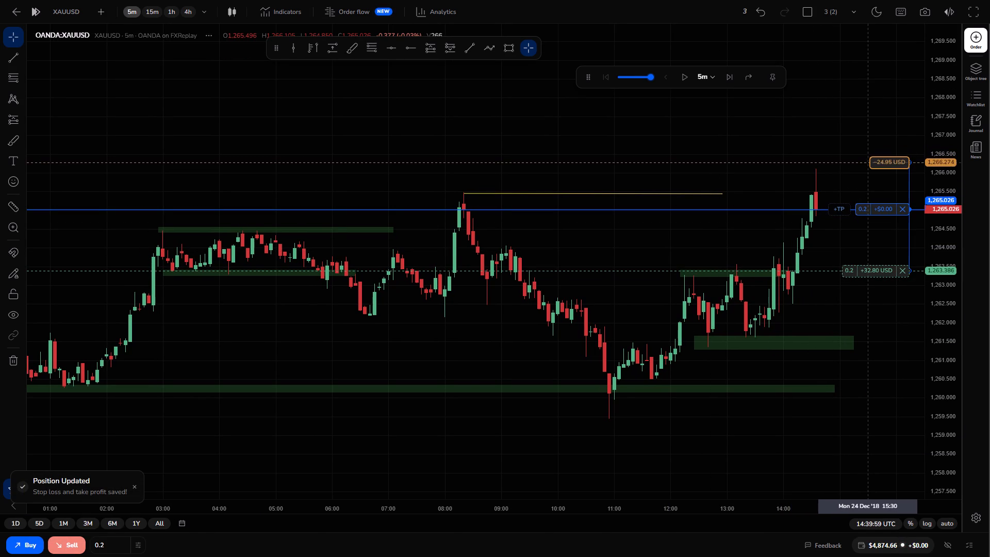
pyautogui.moveTo(869, 162); pyautogui.dragTo(869, 168)
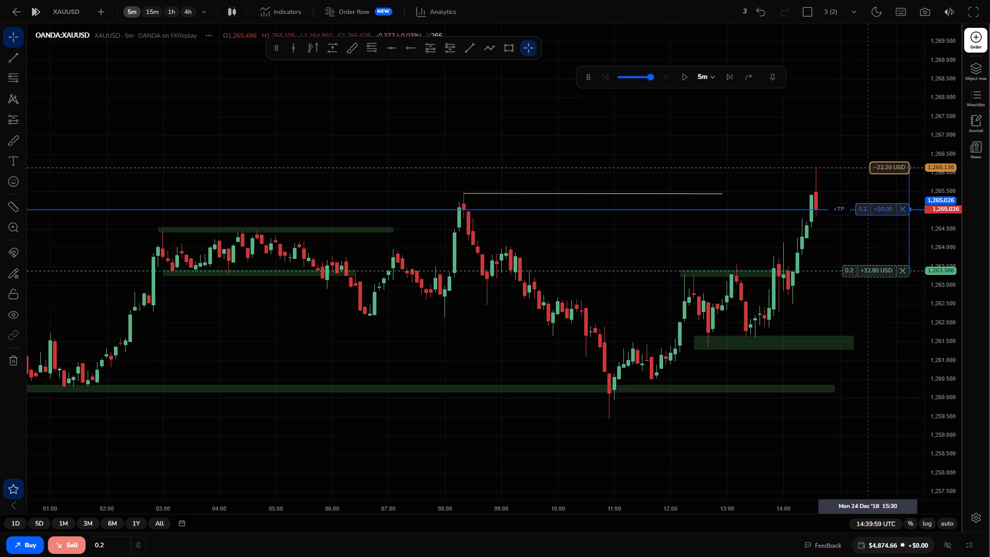
pyautogui.moveTo(869, 168); pyautogui.dragTo(874, 172)
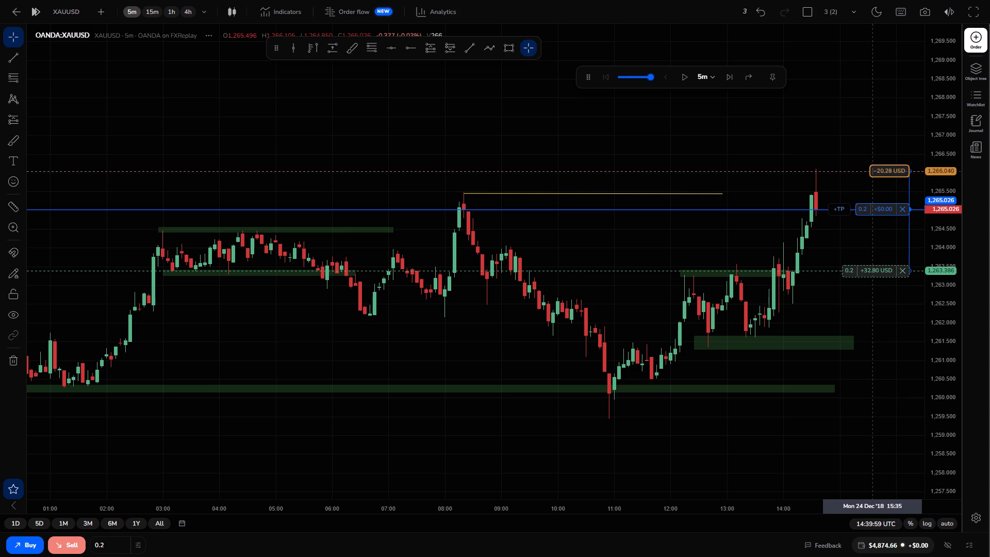
pyautogui.moveTo(874, 172); pyautogui.dragTo(874, 180)
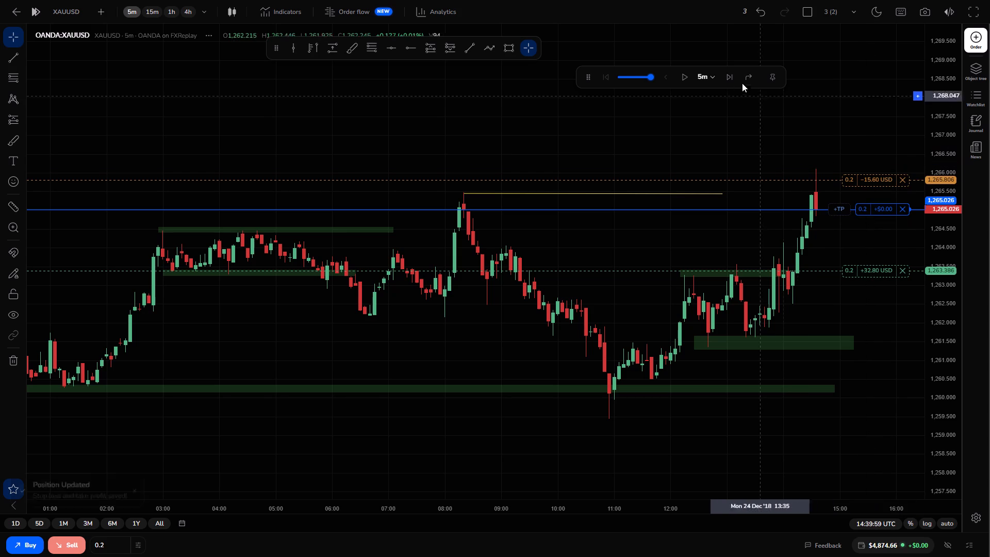
# Advance the replay on 5-minute candles from 14:39:59 to 17:19:59 UTC on 24 December.
pyautogui.click(734, 79)
pyautogui.click(734, 79)
pyautogui.tripleClick(734, 79)
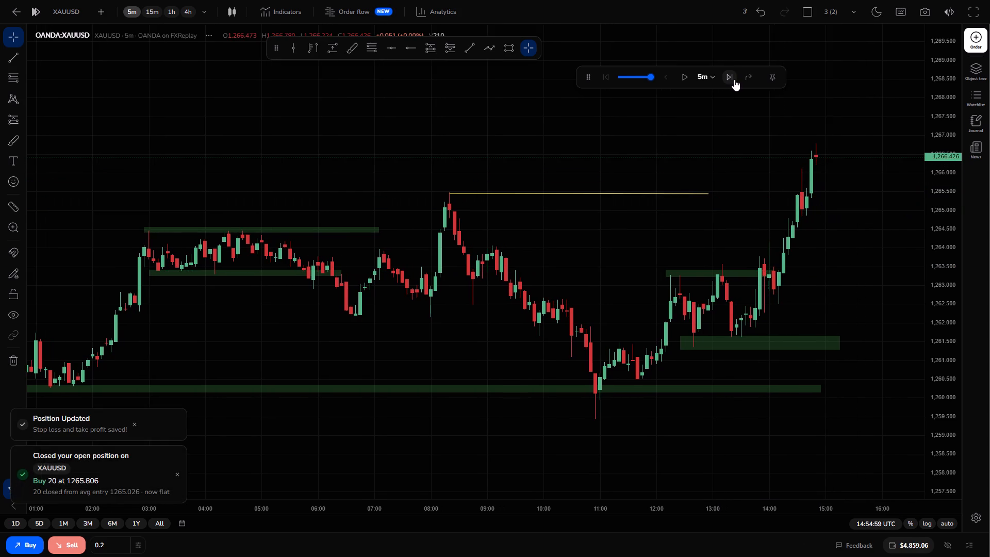
pyautogui.click(734, 79)
pyautogui.click(734, 79)
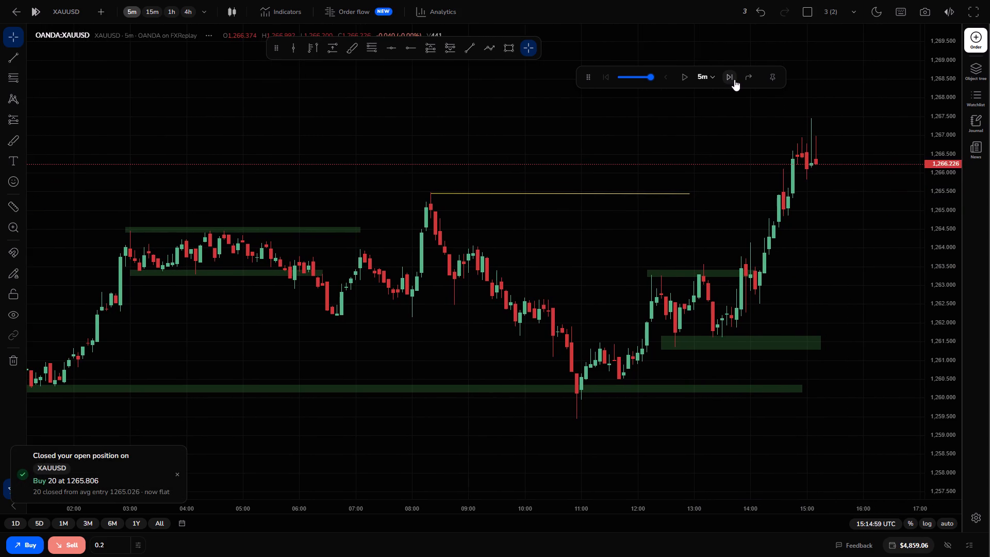
pyautogui.click(734, 79)
pyautogui.tripleClick(734, 79)
pyautogui.click(734, 79)
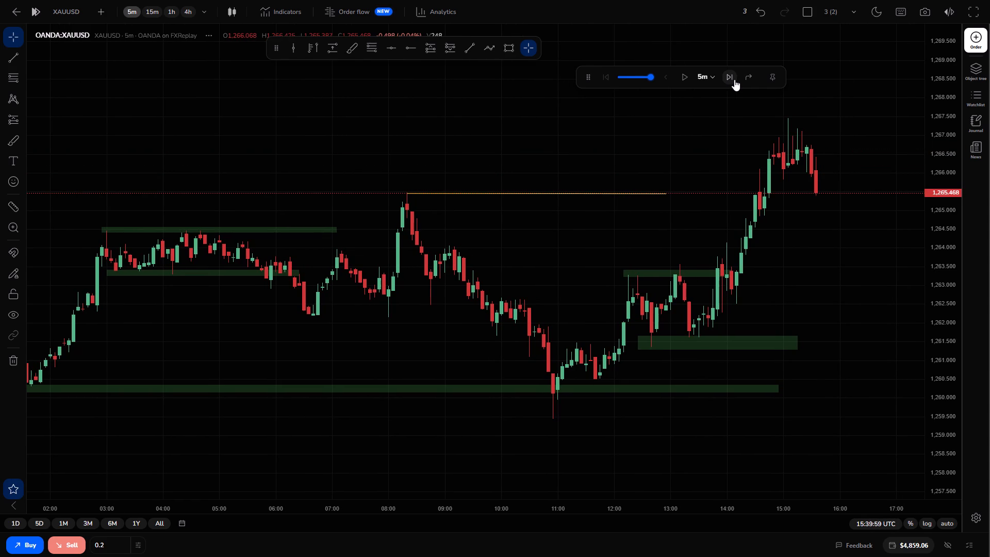
pyautogui.click(734, 79)
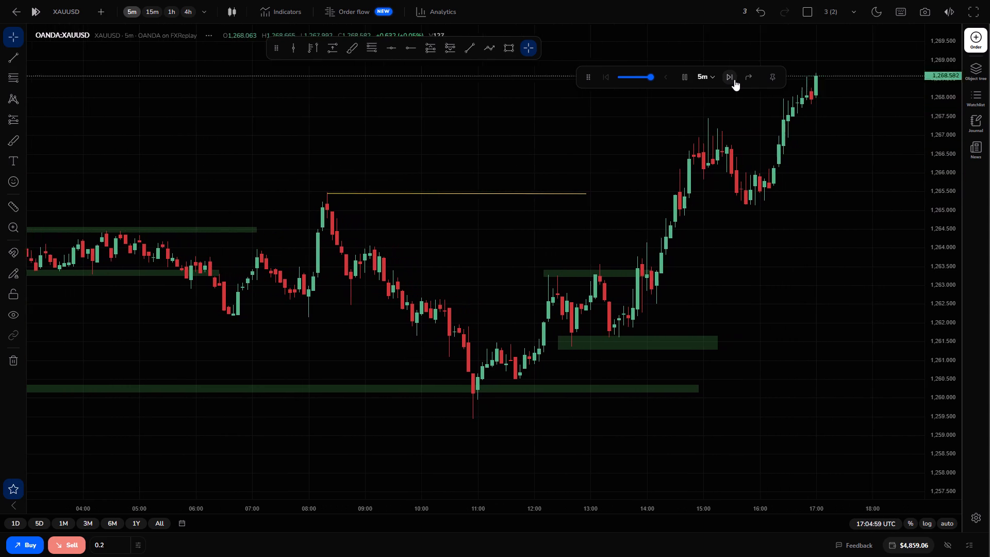
# Delete the two green zones around the 12:00–15:00 consolidation, near 1,261.5 and 1,263.3.
pyautogui.moveTo(646, 207); pyautogui.dragTo(663, 222)
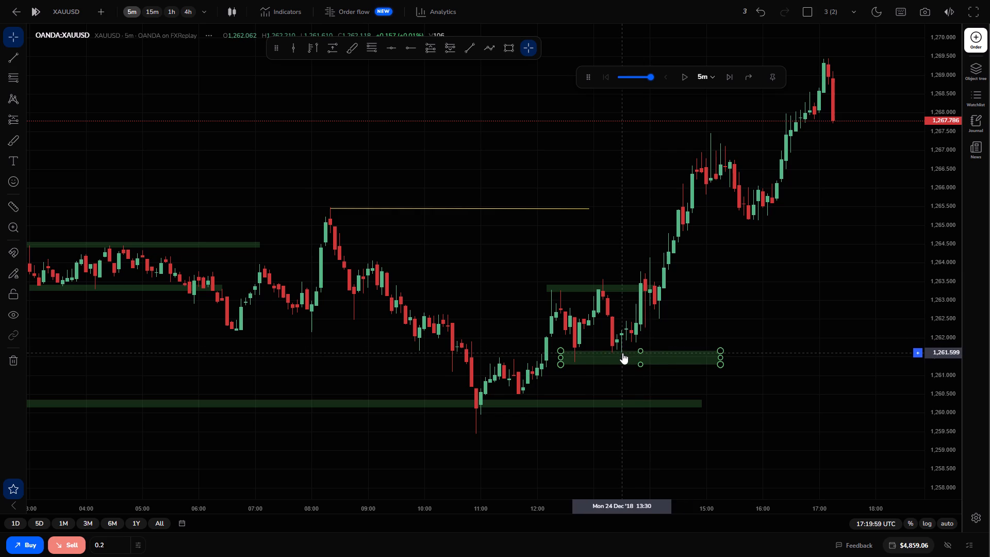
pyautogui.scroll(-1, 705, 288)
pyautogui.scroll(1, 705, 288)
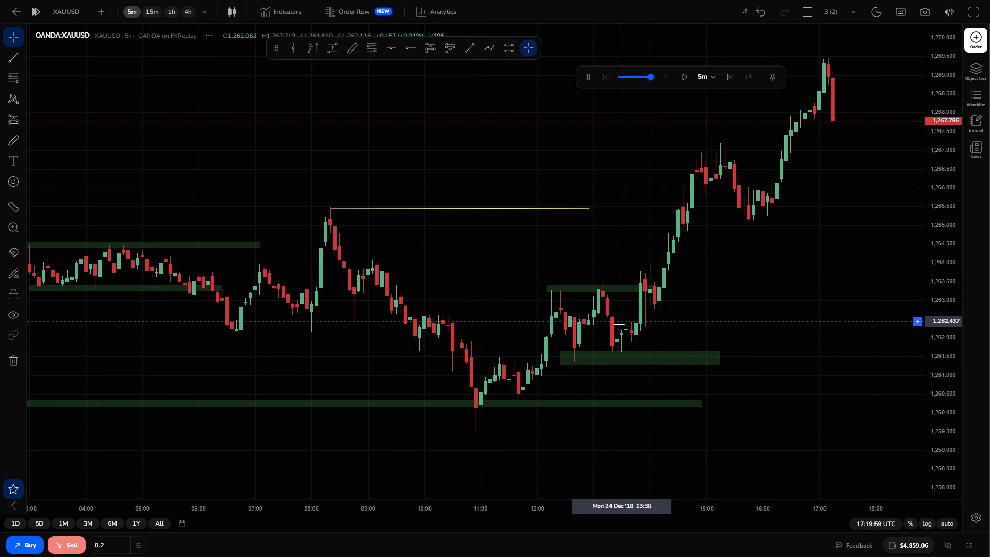
pyautogui.click(616, 357)
pyautogui.click(635, 352)
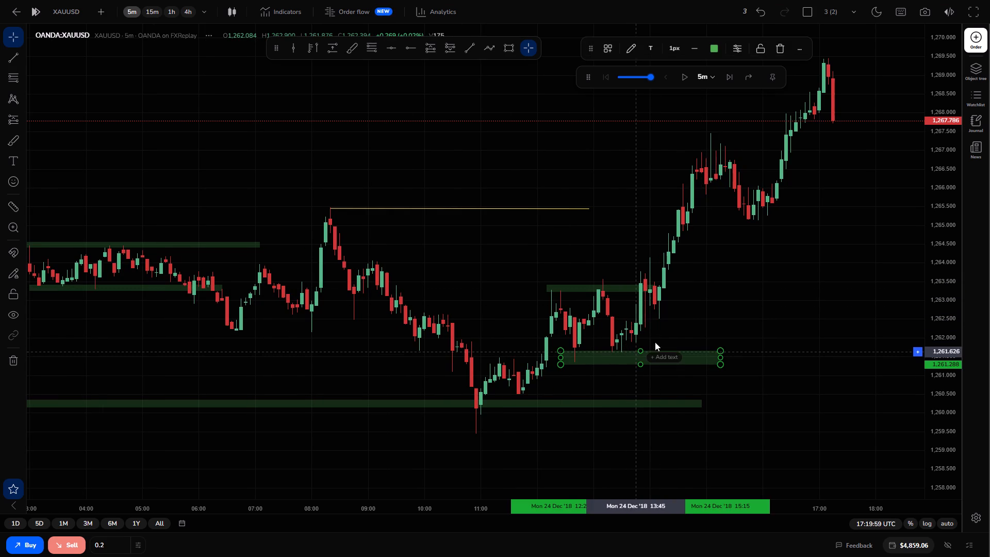
pyautogui.click(780, 47)
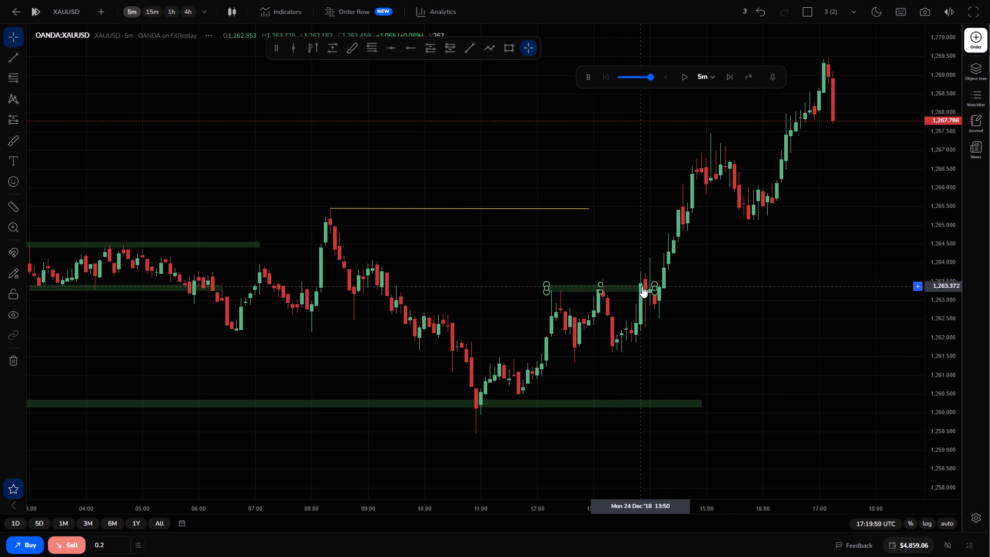
pyautogui.click(637, 287)
pyautogui.click(776, 46)
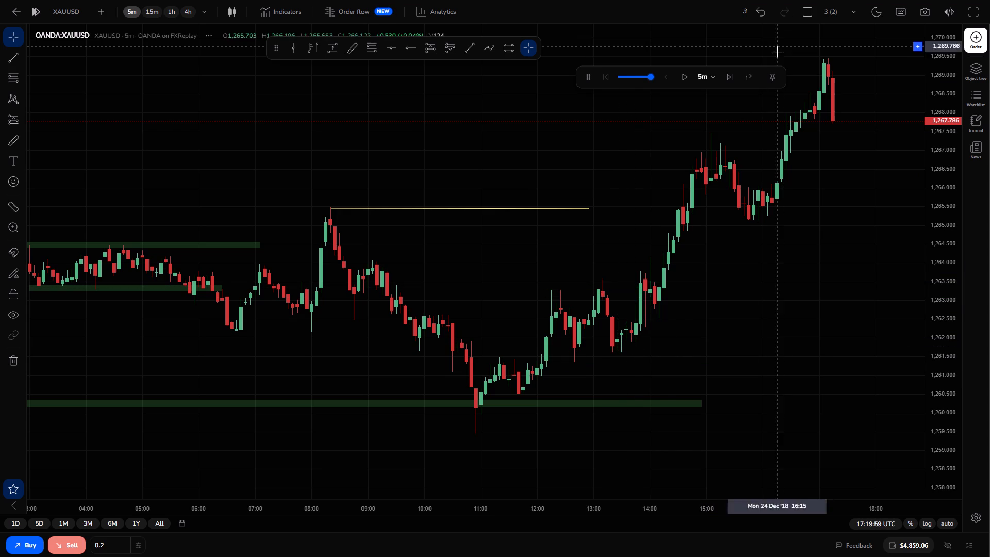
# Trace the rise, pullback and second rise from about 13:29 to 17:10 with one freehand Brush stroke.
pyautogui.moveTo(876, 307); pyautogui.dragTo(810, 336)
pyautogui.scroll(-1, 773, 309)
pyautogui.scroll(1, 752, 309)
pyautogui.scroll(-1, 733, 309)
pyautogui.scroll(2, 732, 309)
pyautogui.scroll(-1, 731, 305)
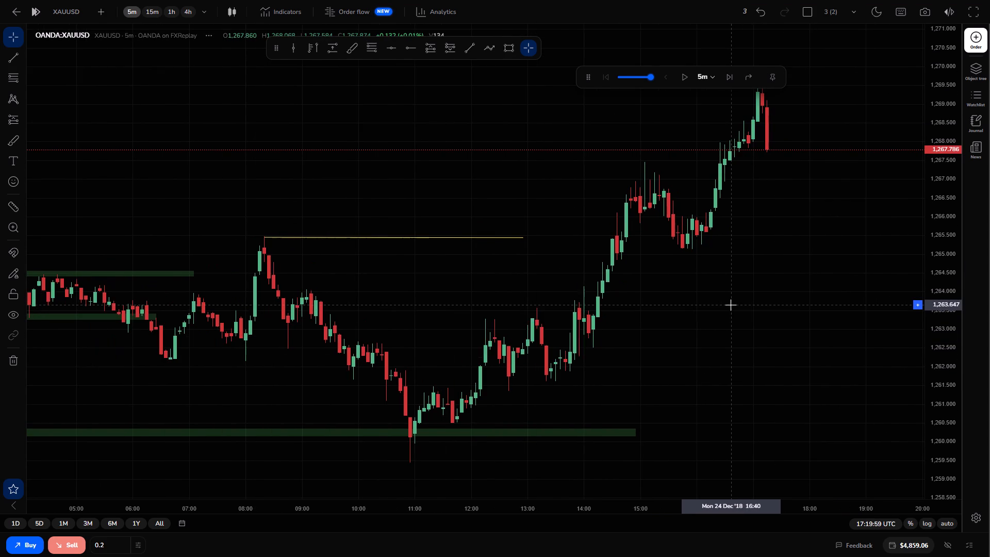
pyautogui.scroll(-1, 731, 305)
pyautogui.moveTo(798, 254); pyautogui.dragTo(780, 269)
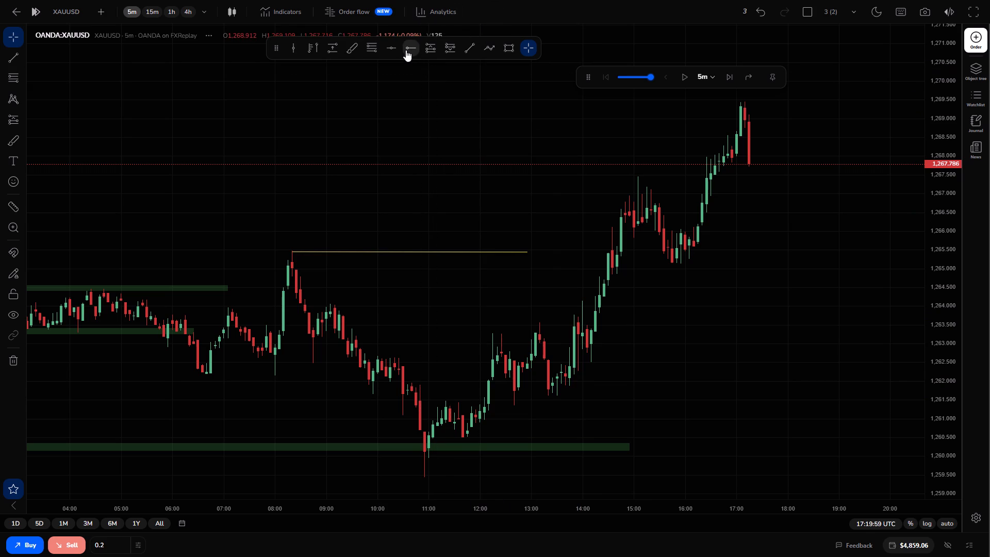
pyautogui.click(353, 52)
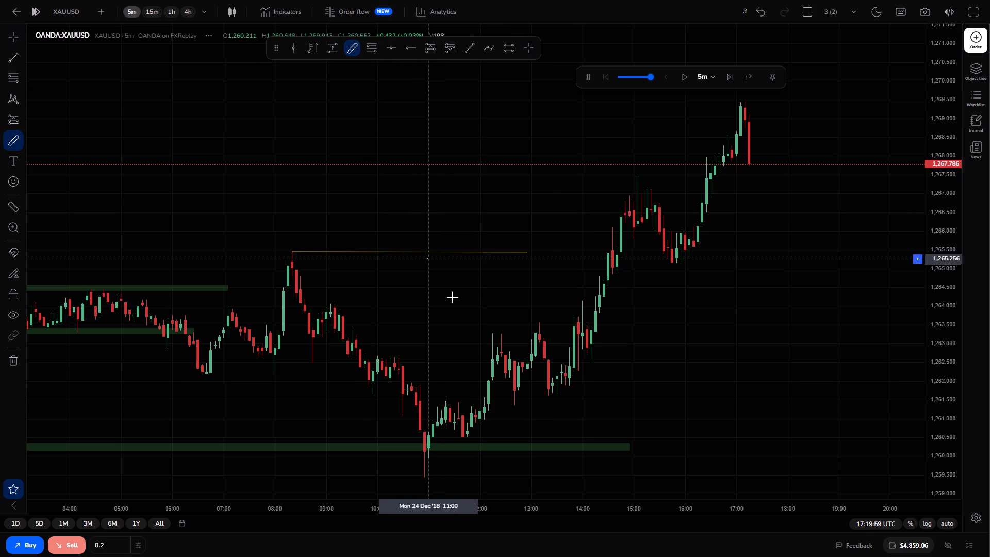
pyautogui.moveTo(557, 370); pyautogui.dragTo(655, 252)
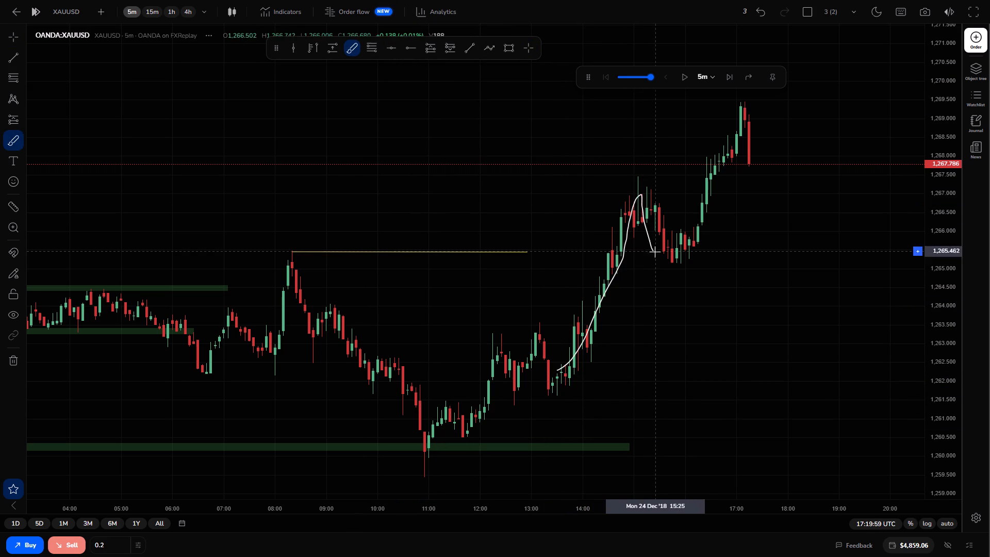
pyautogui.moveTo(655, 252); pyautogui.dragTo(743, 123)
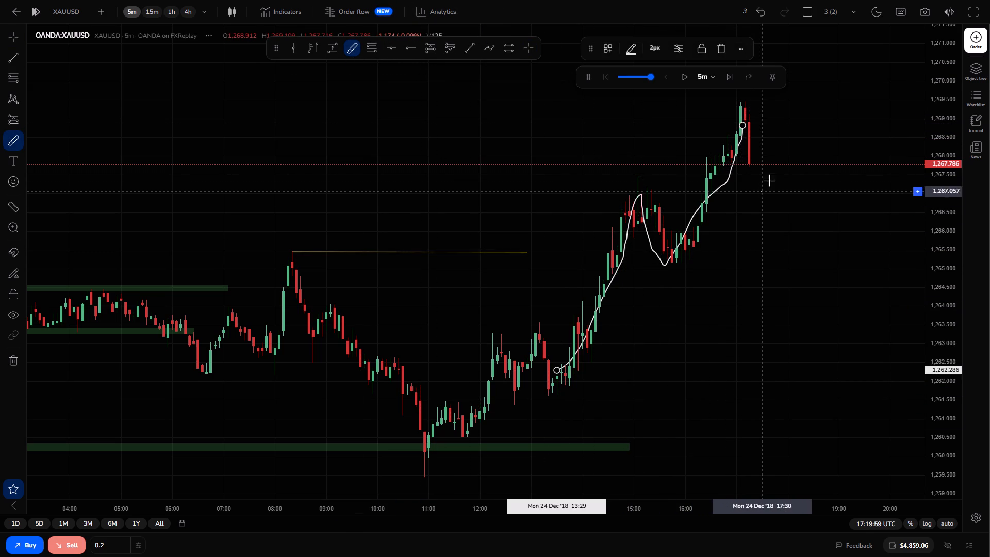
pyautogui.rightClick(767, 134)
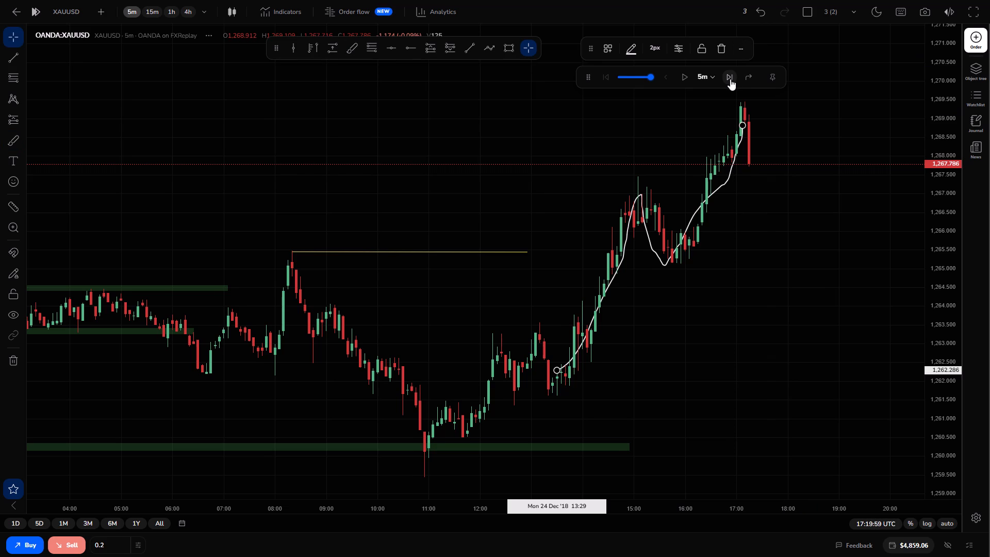
# Advance the replay from 17:19:59 UTC to 23:34:59 UTC on 25 December.
pyautogui.click(730, 79)
pyautogui.tripleClick(730, 79)
pyautogui.tripleClick(730, 79)
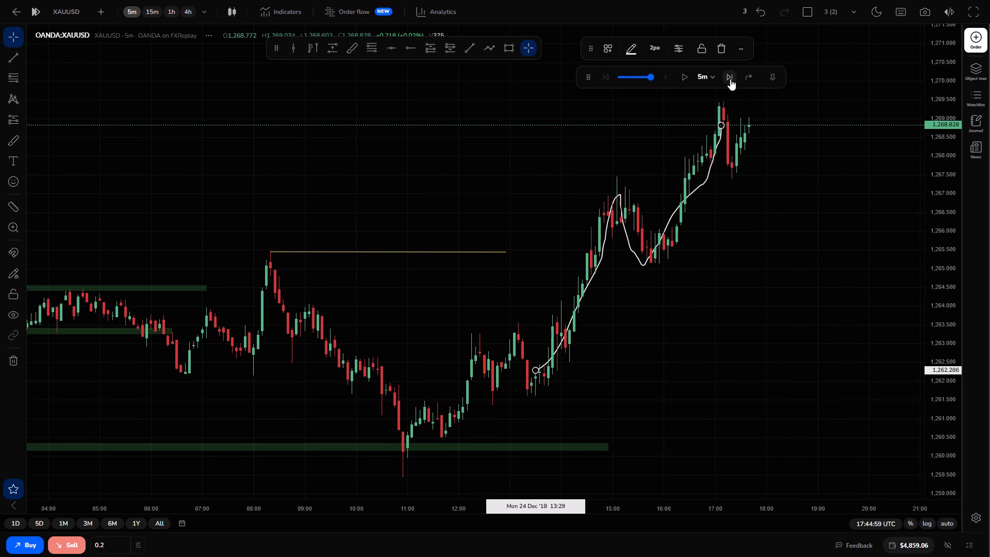
pyautogui.click(730, 79)
pyautogui.tripleClick(730, 83)
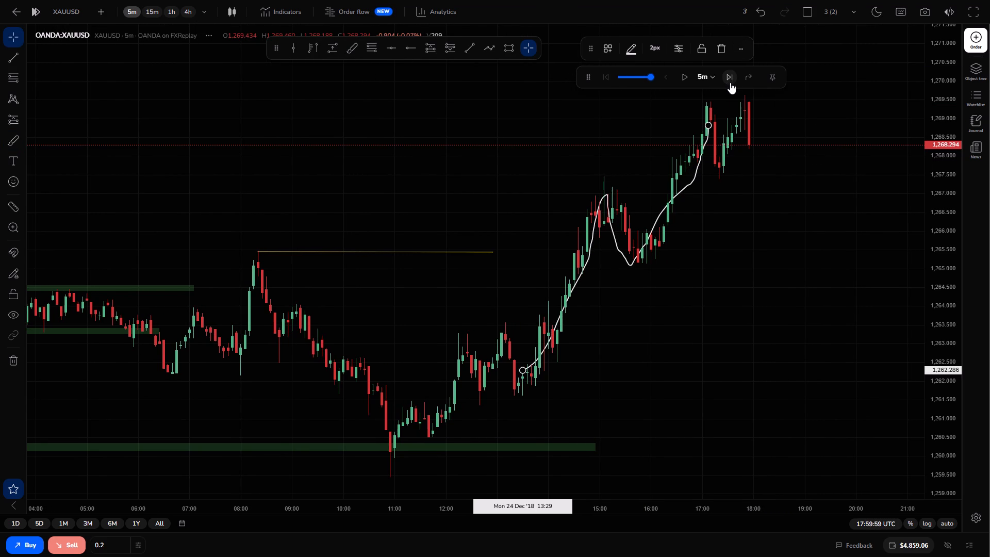
pyautogui.tripleClick(730, 83)
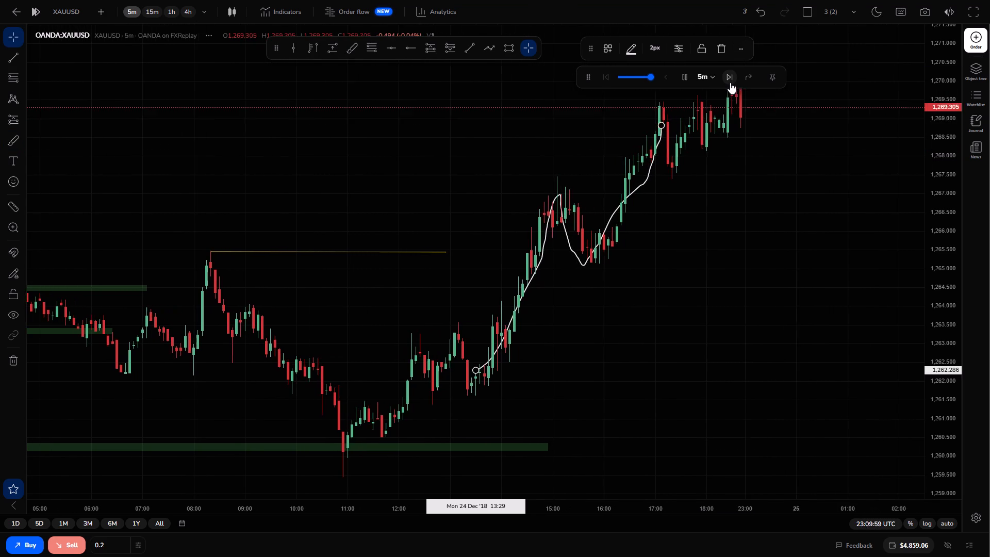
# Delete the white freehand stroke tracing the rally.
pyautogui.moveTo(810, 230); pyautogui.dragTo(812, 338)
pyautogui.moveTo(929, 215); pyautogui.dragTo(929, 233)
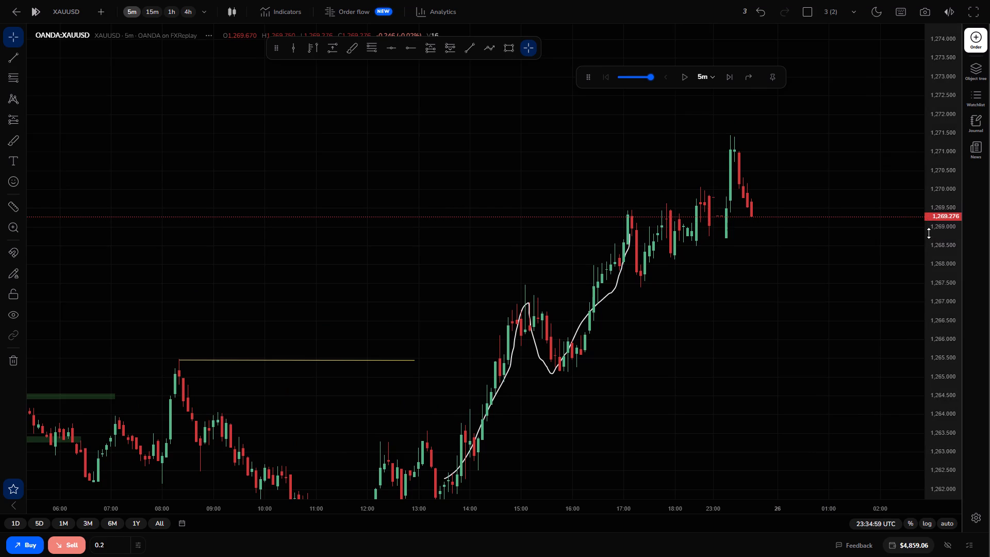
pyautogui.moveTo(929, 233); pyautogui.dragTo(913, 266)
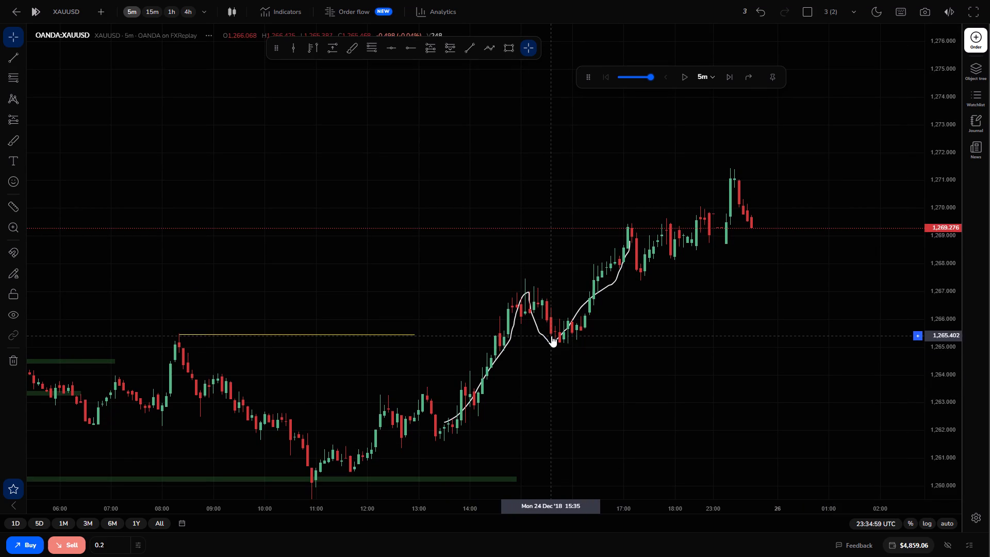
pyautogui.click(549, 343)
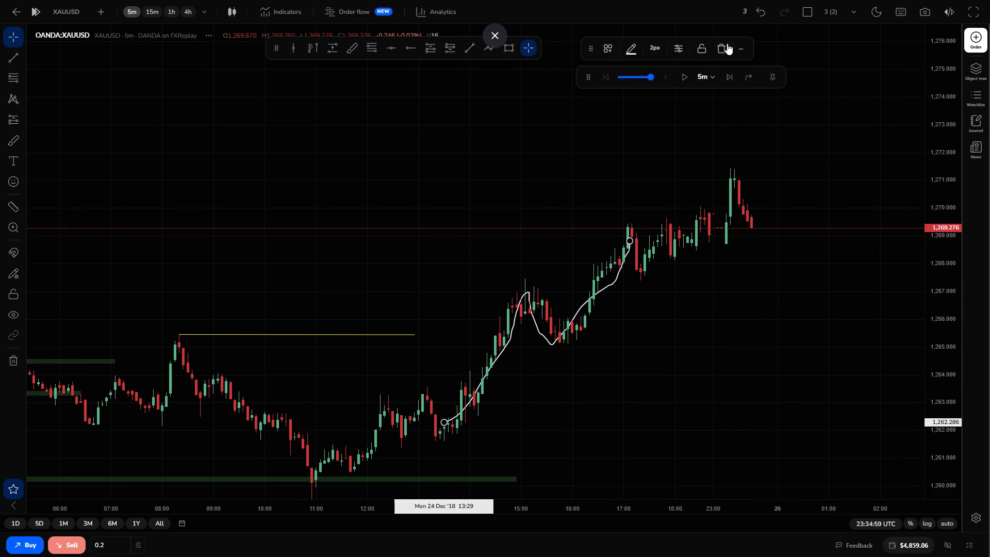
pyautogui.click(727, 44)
# Advance the replay to 01:19:59 UTC on 26 December.
pyautogui.moveTo(678, 359); pyautogui.dragTo(666, 365)
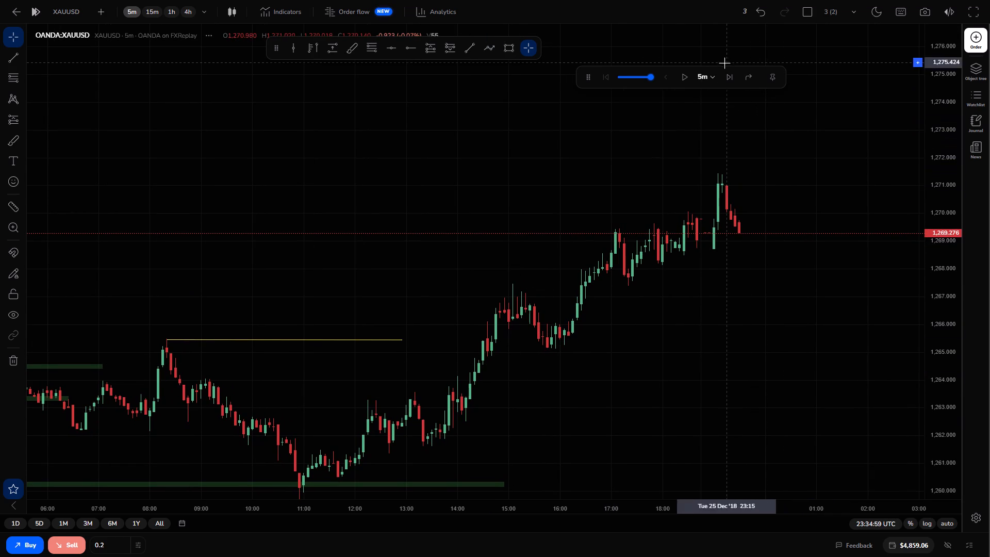
pyautogui.tripleClick(727, 80)
pyautogui.click(727, 80)
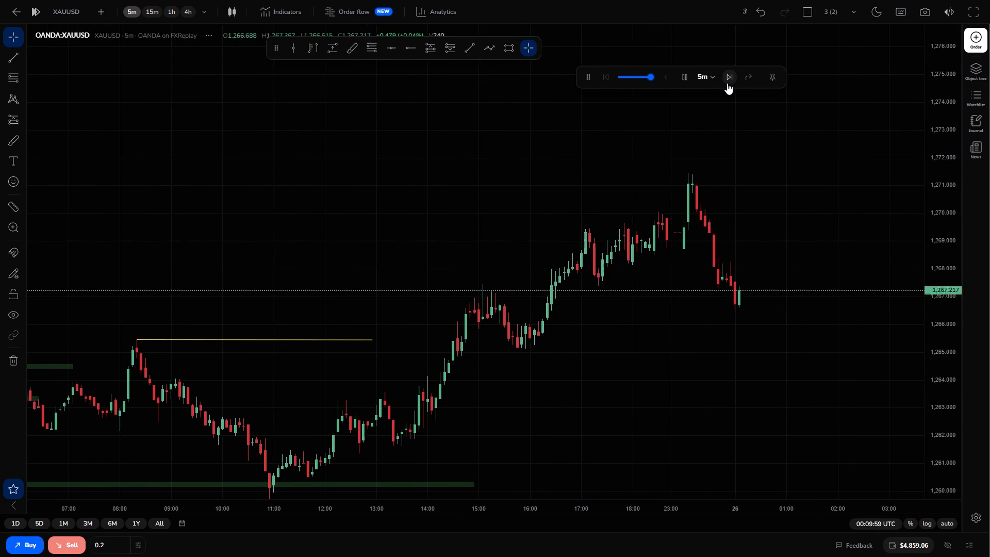
# Examine the 5-minute price structure from the 24 December rally through the latest drop and rebound near 01:00.
pyautogui.moveTo(638, 472); pyautogui.dragTo(730, 411)
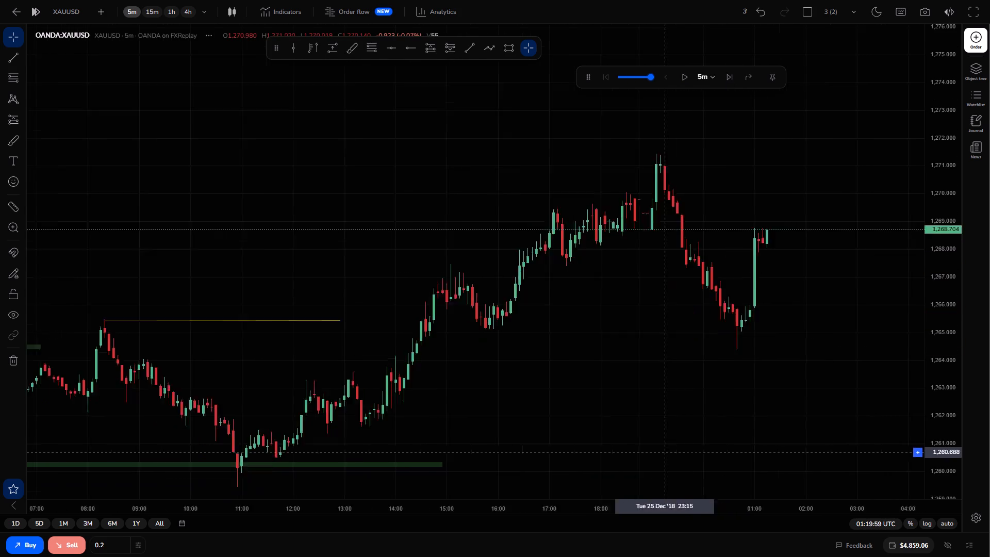
pyautogui.moveTo(730, 411); pyautogui.dragTo(739, 405)
pyautogui.scroll(2, 730, 405)
pyautogui.moveTo(760, 334); pyautogui.dragTo(770, 390)
pyautogui.scroll(-1, 768, 389)
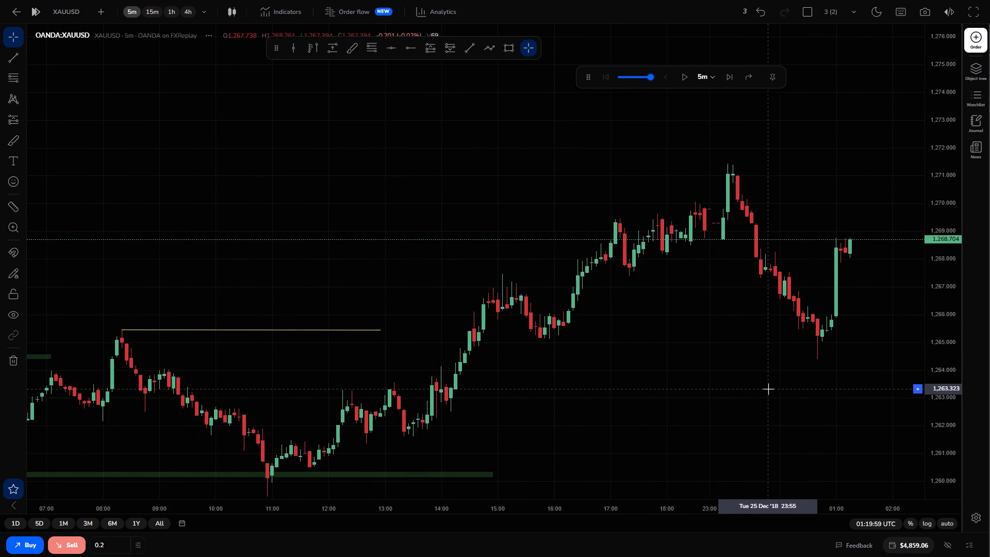
pyautogui.scroll(-1, 768, 389)
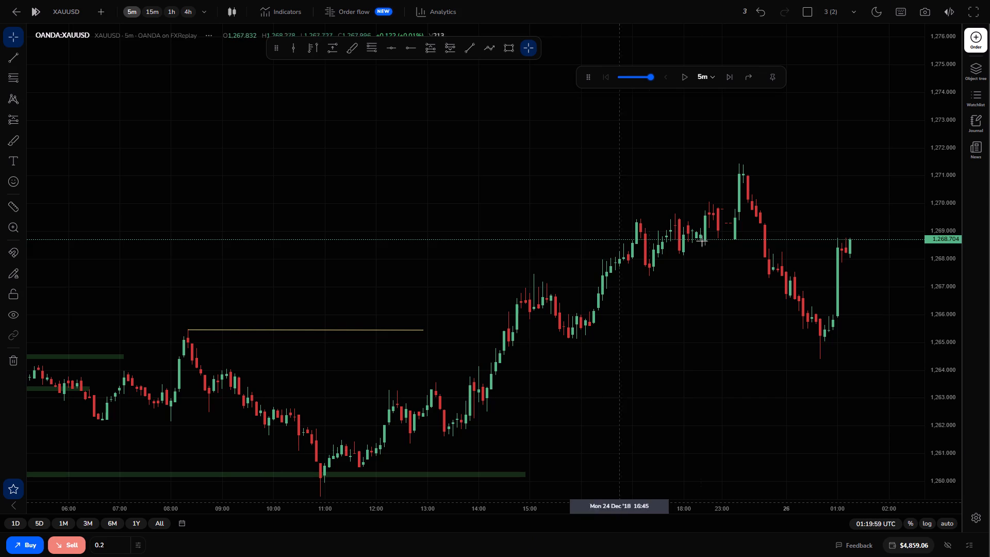
pyautogui.moveTo(764, 247); pyautogui.dragTo(648, 159)
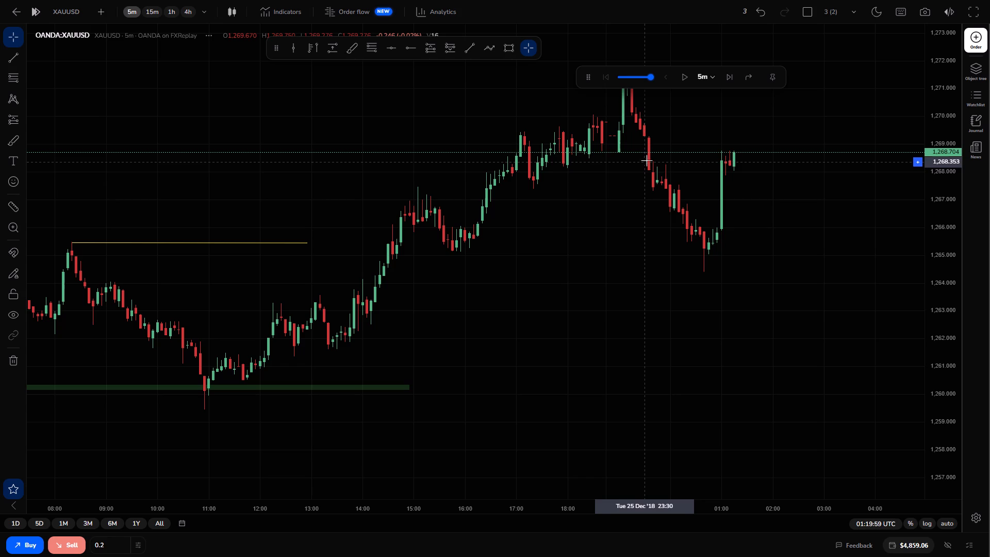
pyautogui.moveTo(697, 159); pyautogui.dragTo(688, 176)
pyautogui.scroll(1, 689, 171)
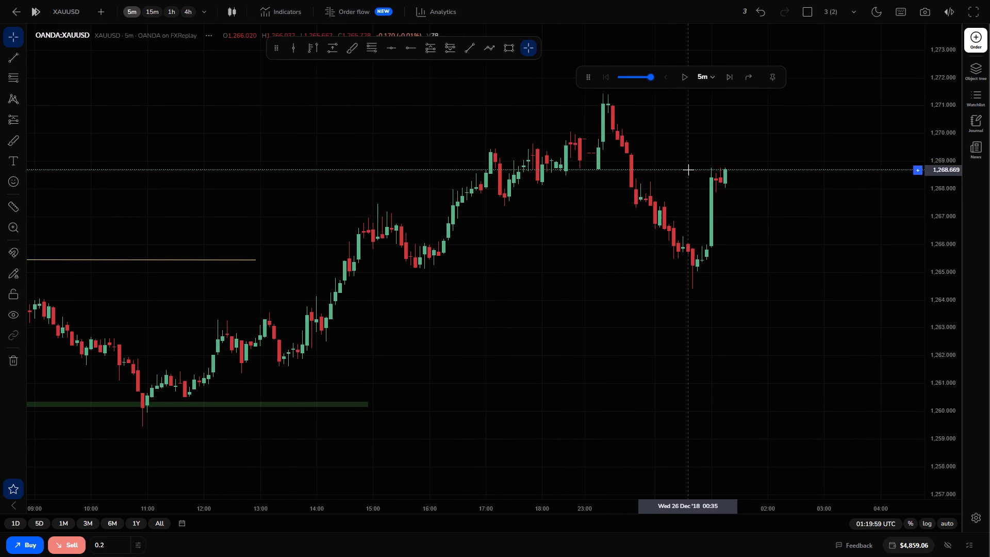
pyautogui.moveTo(563, 208); pyautogui.dragTo(600, 252)
pyautogui.moveTo(608, 249); pyautogui.dragTo(631, 192)
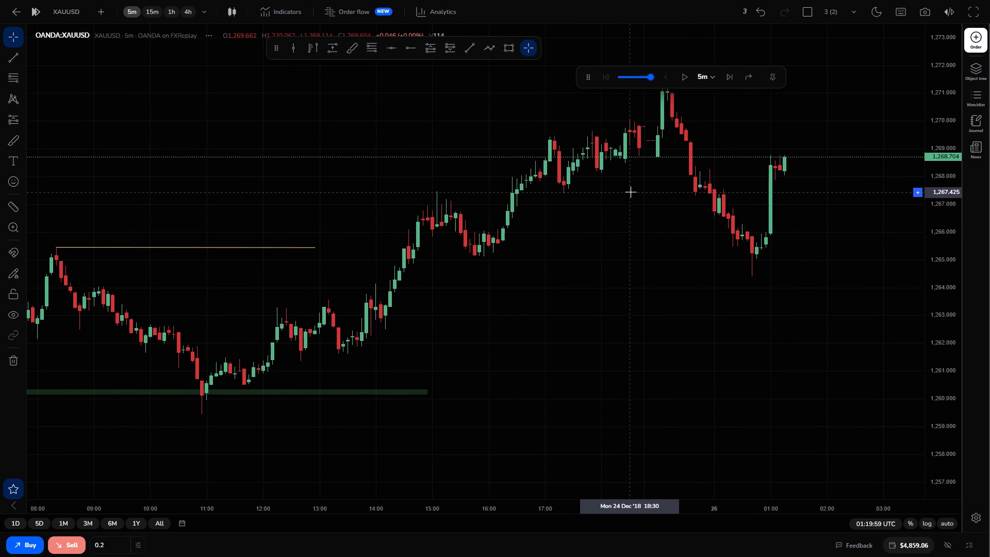
pyautogui.click(631, 192)
pyautogui.click(630, 192)
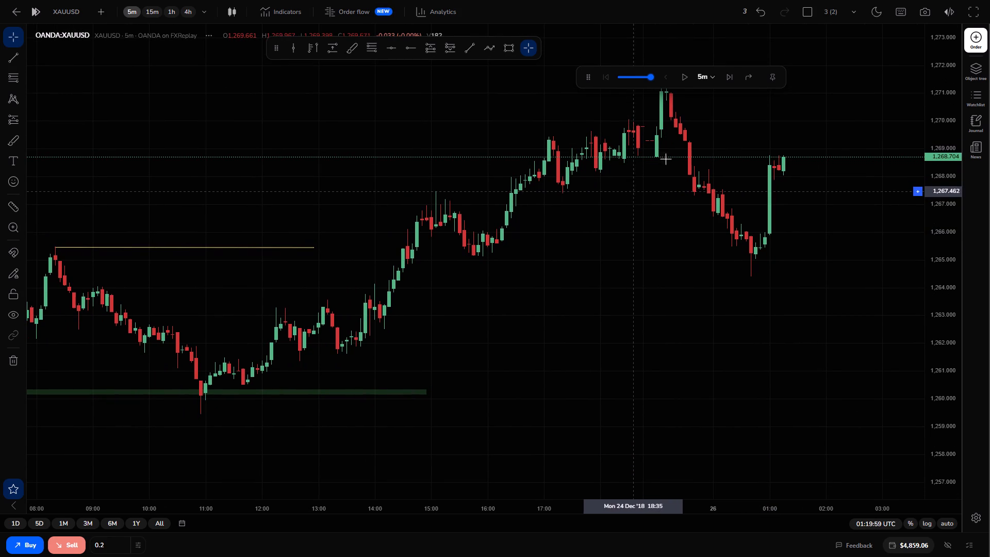
pyautogui.moveTo(671, 155); pyautogui.dragTo(667, 164)
pyautogui.moveTo(654, 172); pyautogui.dragTo(710, 183)
pyautogui.scroll(-1, 709, 178)
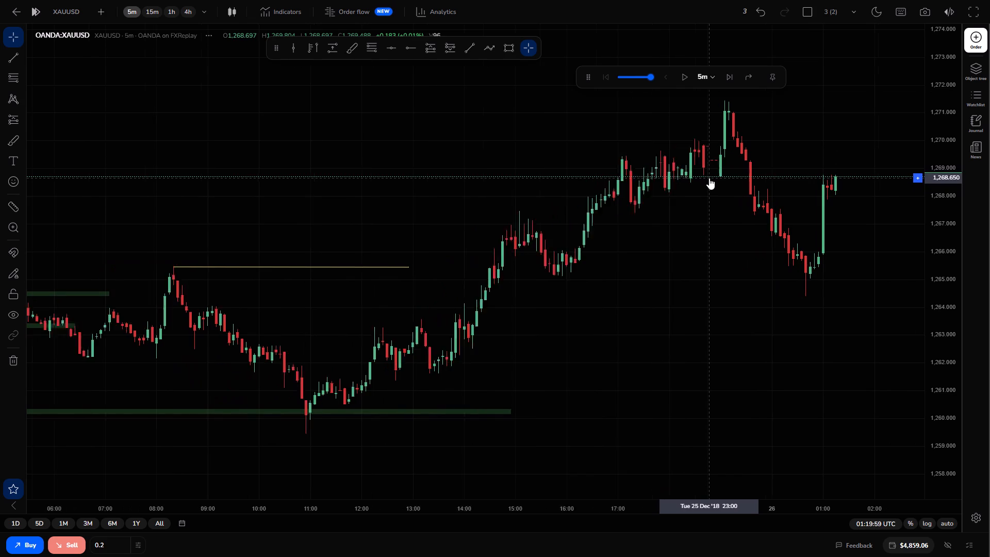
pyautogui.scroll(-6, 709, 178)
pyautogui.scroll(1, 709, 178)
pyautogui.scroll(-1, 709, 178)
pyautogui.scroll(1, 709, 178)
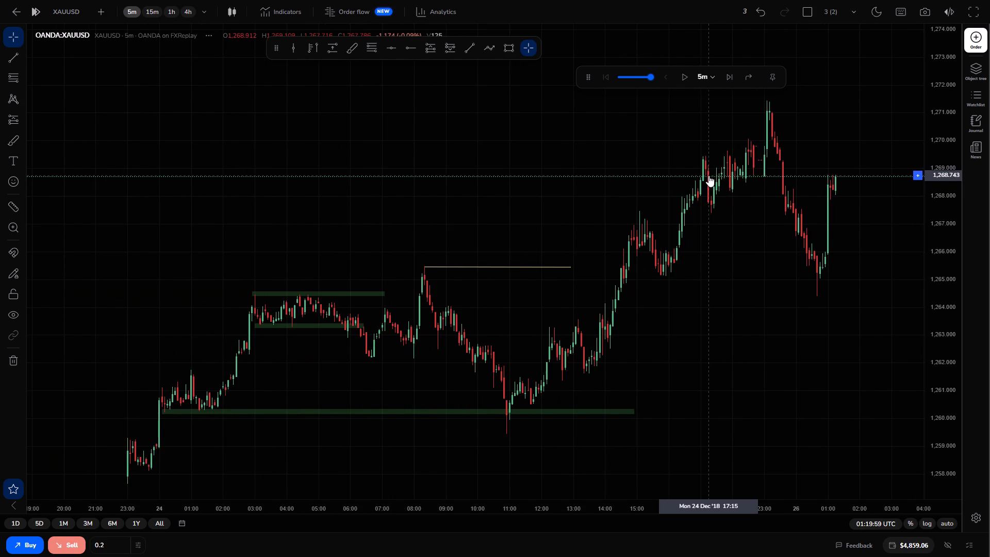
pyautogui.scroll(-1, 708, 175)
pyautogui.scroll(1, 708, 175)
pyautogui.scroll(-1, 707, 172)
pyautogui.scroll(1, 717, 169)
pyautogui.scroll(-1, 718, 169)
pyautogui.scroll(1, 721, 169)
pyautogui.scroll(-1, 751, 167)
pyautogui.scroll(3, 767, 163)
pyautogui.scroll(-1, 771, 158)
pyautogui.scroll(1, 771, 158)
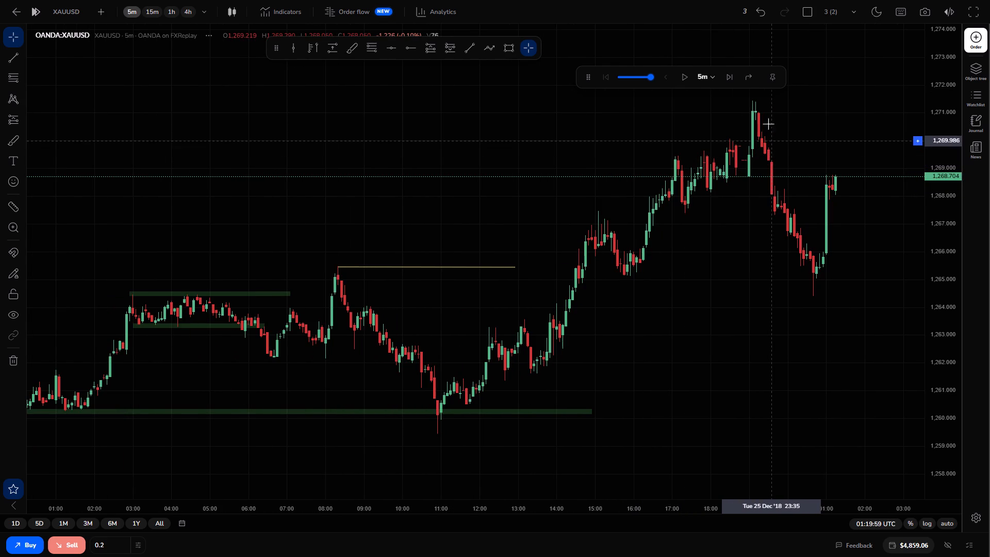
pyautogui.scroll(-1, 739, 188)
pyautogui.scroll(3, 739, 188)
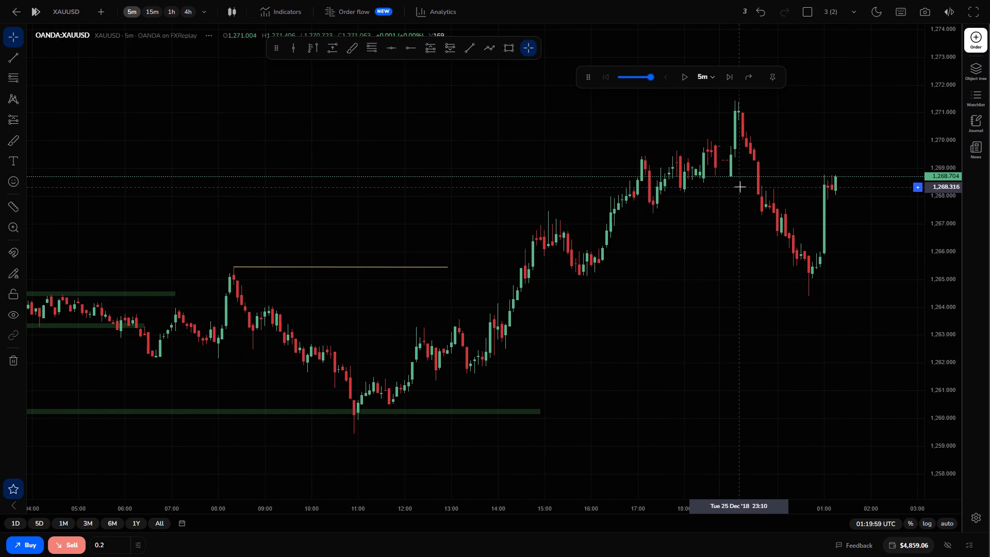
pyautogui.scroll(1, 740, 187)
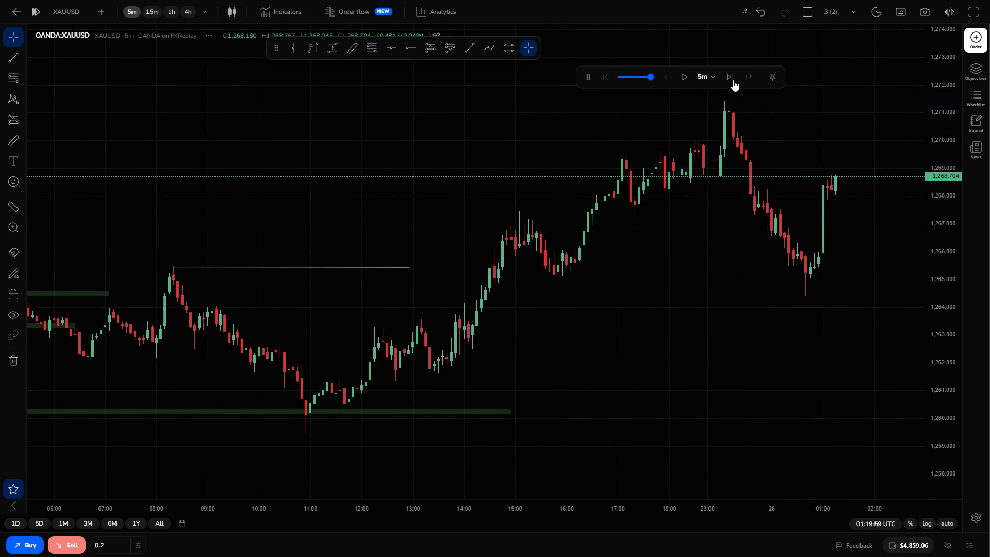
# Advance the replay from 01:19:59 UTC to 02:04:59 UTC on 26 December.
pyautogui.tripleClick(735, 79)
pyautogui.click(735, 79)
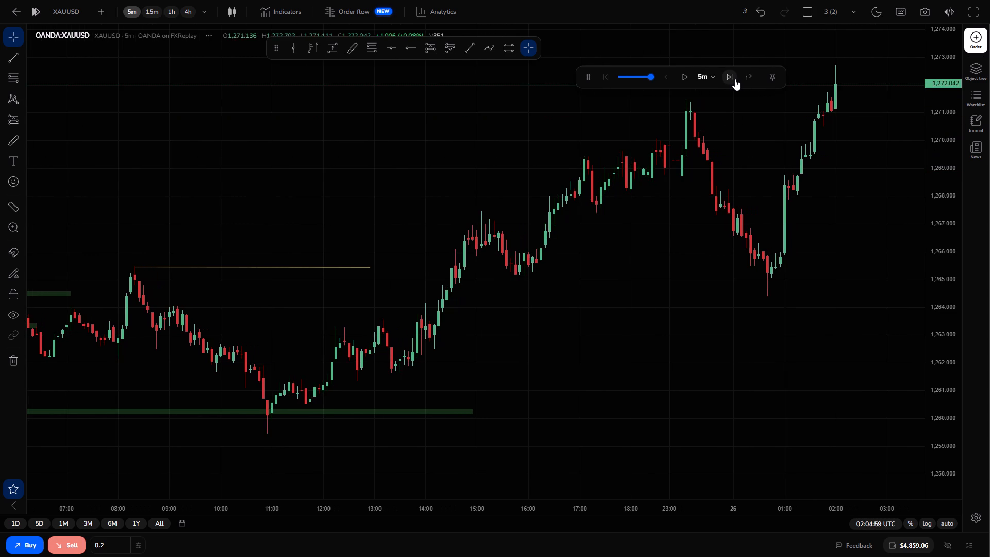
# Draw a horizontal ray at 1,264.437 from the swing low just before 01:00 on 26 December.
pyautogui.moveTo(769, 176); pyautogui.dragTo(768, 192)
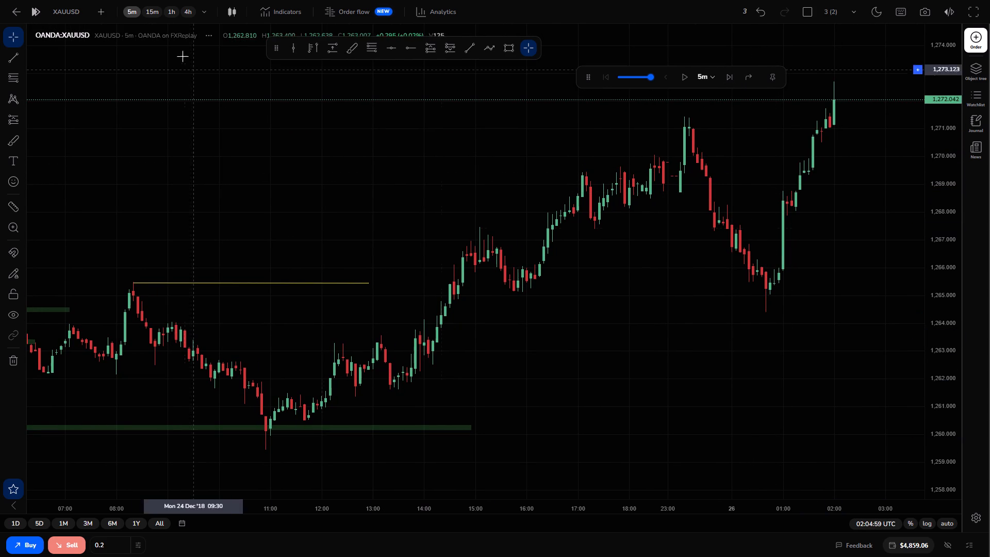
pyautogui.click(410, 51)
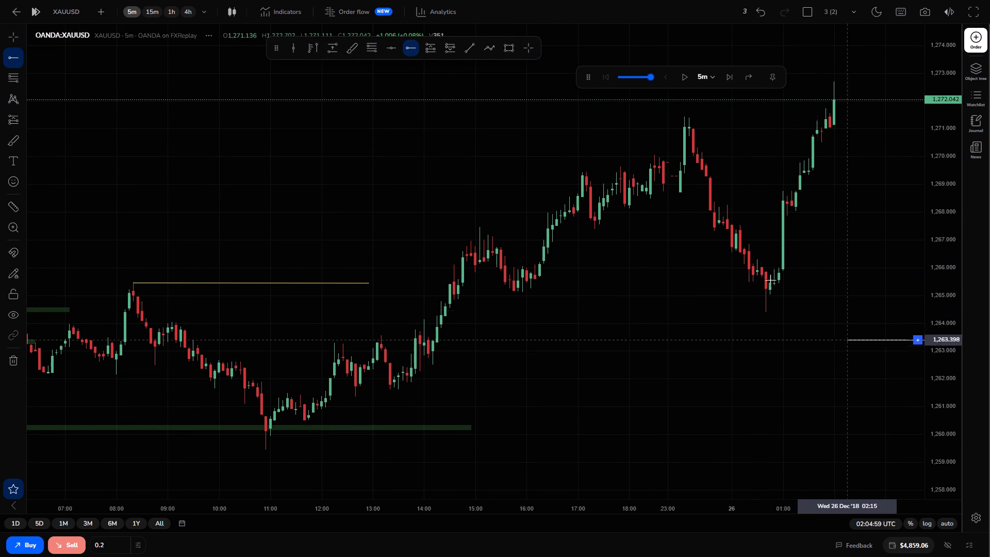
pyautogui.click(766, 311)
pyautogui.click(775, 264)
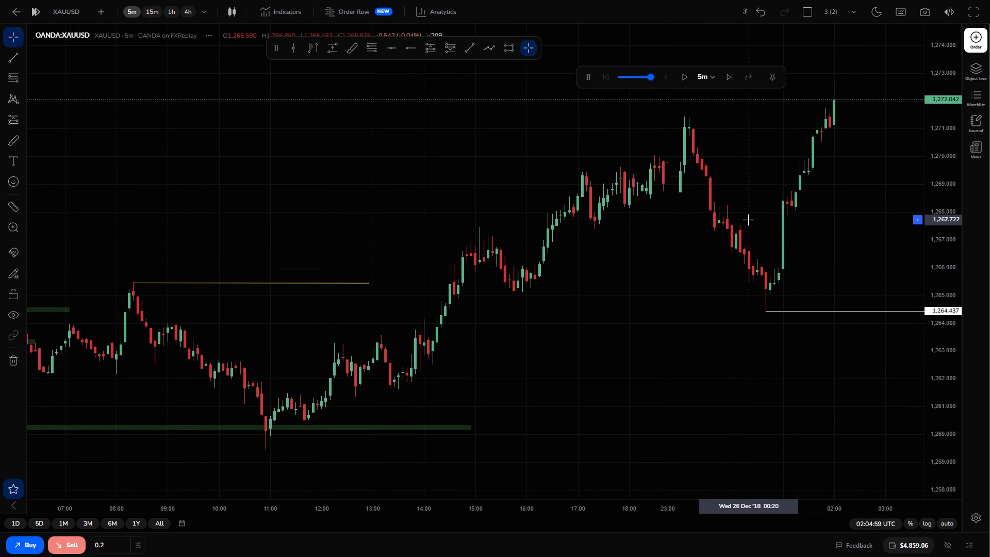
# Advance the replay to 02:59:59 UTC on 26 December.
pyautogui.tripleClick(732, 83)
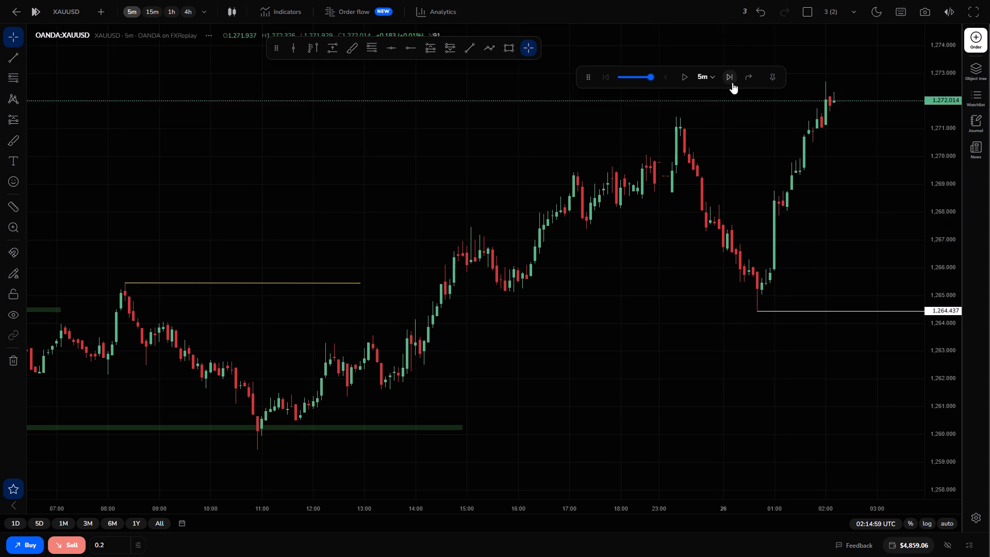
pyautogui.tripleClick(732, 83)
pyautogui.tripleClick(732, 83)
pyautogui.doubleClick(731, 83)
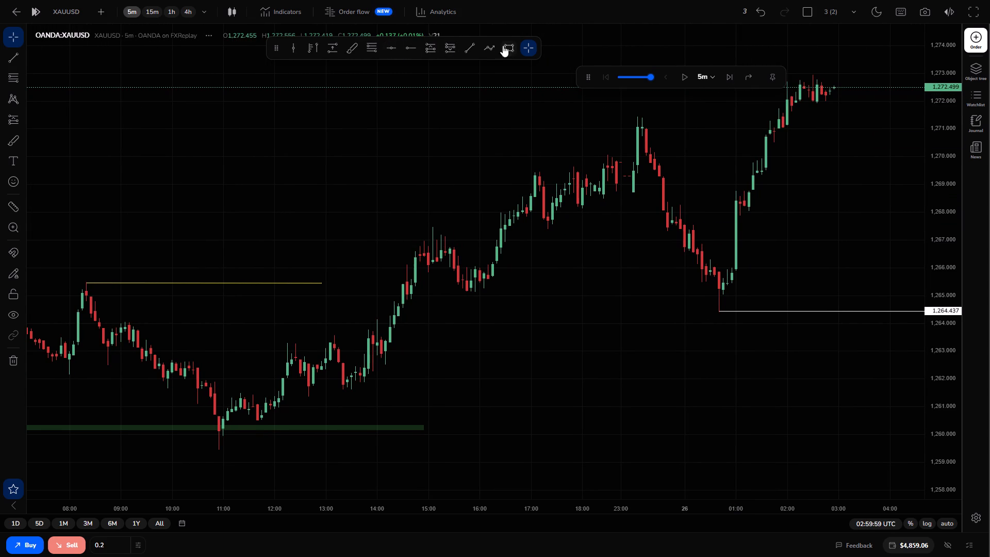
# Draw a near-horizontal trend line at about 1,271.3 from the 25 December 23:10 high to about 02:30 on 26 December.
pyautogui.click(473, 49)
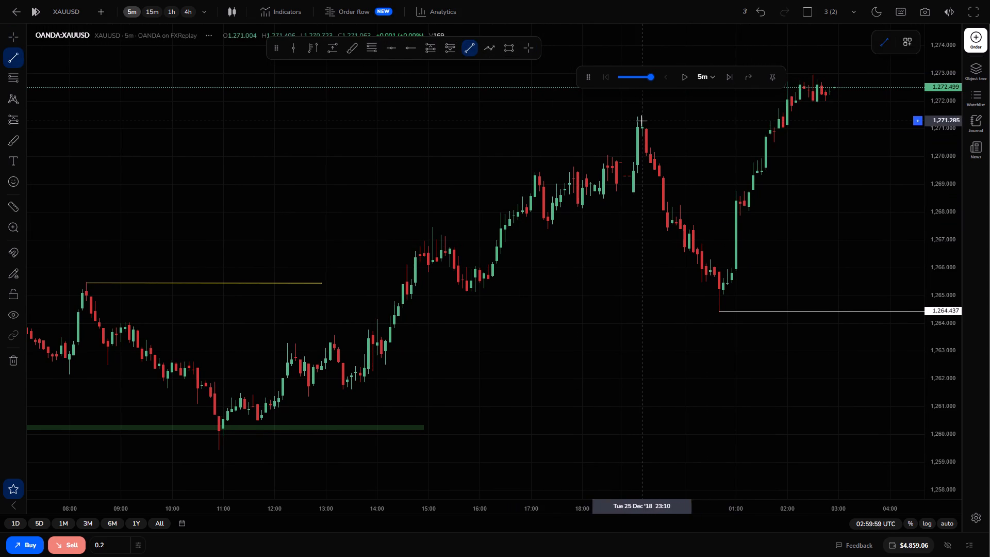
pyautogui.click(641, 121)
pyautogui.click(813, 122)
pyautogui.click(803, 138)
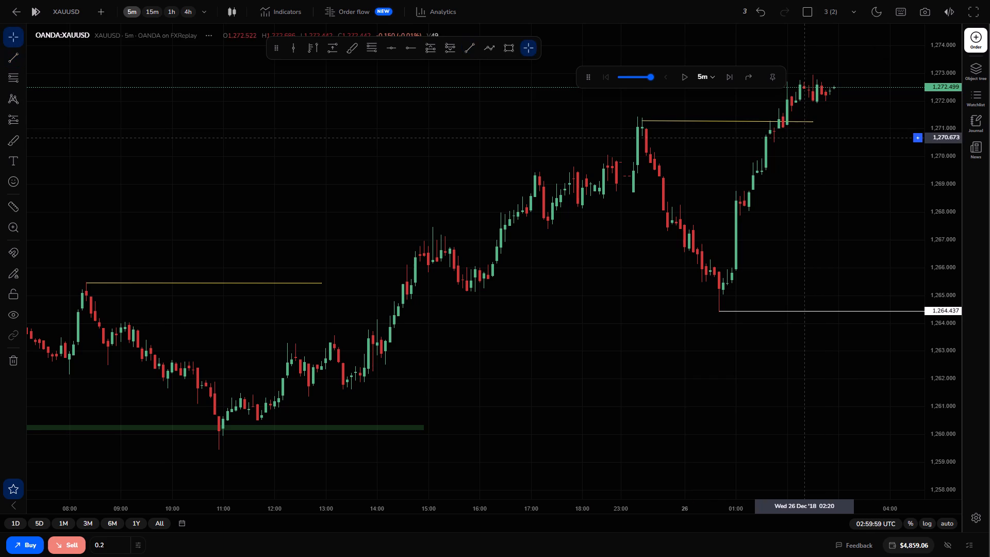
# Advance the replay to 04:19:59 UTC on 26 December.
pyautogui.doubleClick(733, 75)
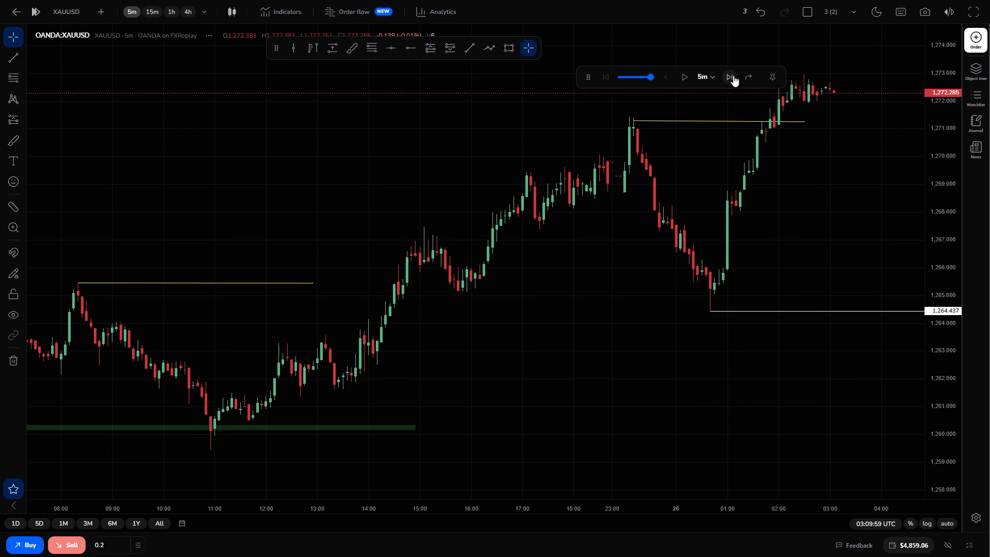
pyautogui.click(733, 75)
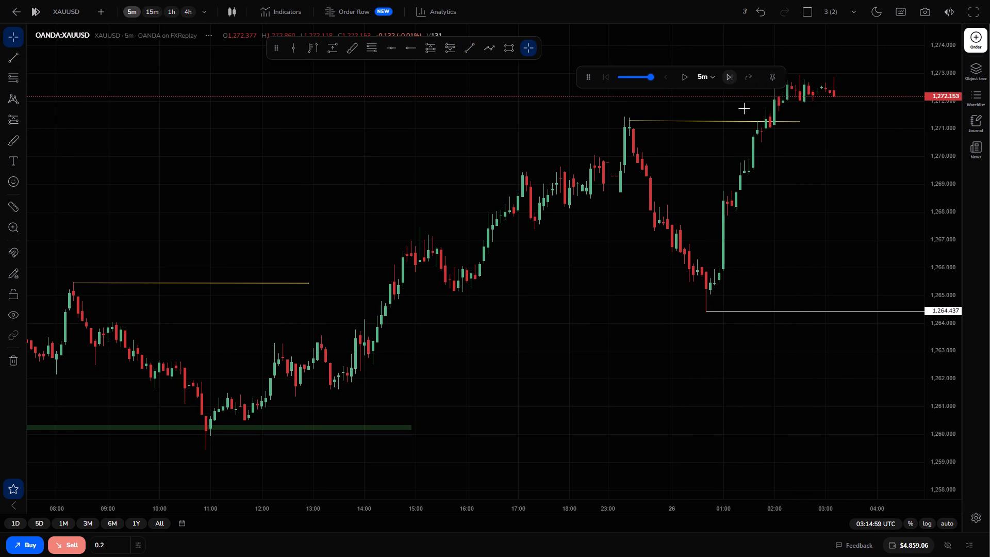
pyautogui.moveTo(774, 178); pyautogui.dragTo(606, 268)
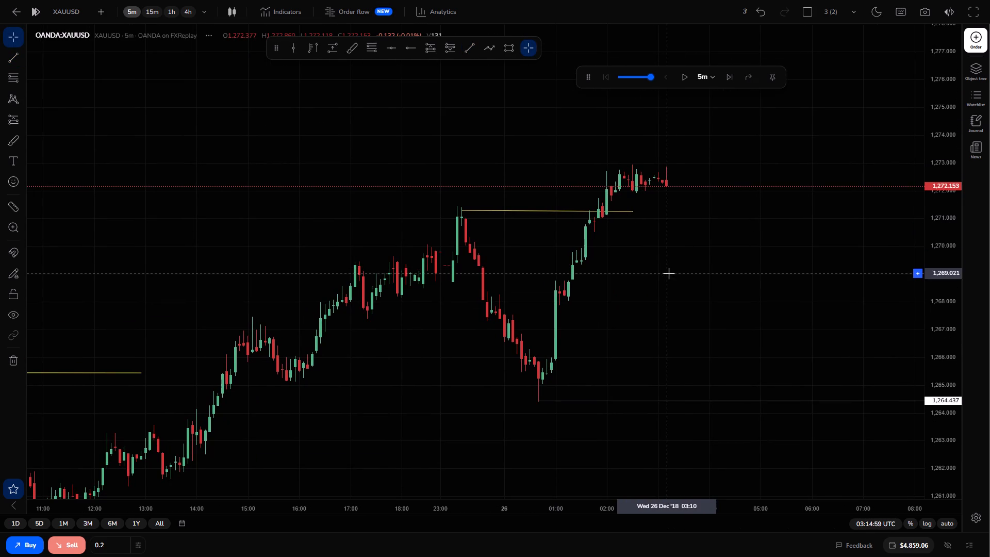
pyautogui.moveTo(669, 273); pyautogui.dragTo(662, 233)
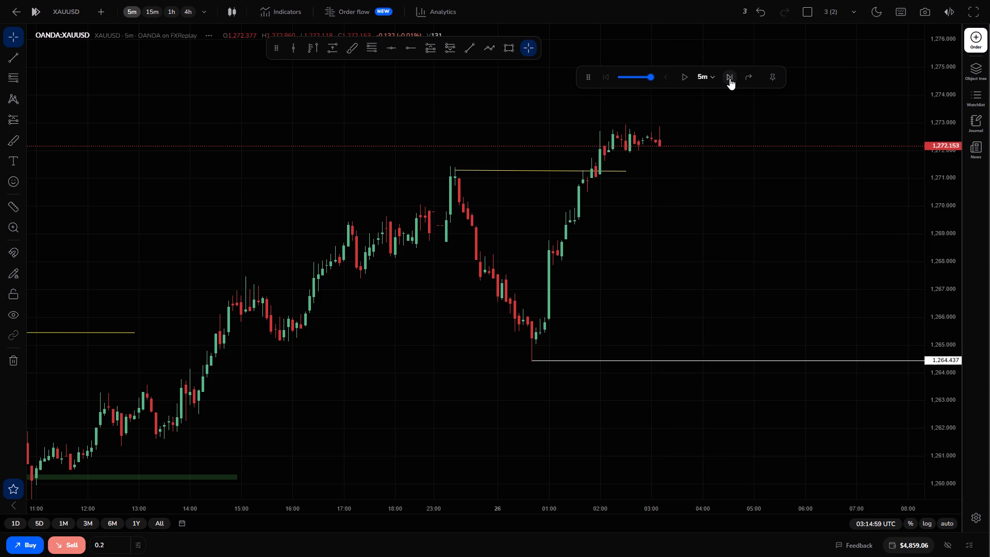
pyautogui.doubleClick(730, 78)
pyautogui.doubleClick(730, 78)
pyautogui.tripleClick(730, 78)
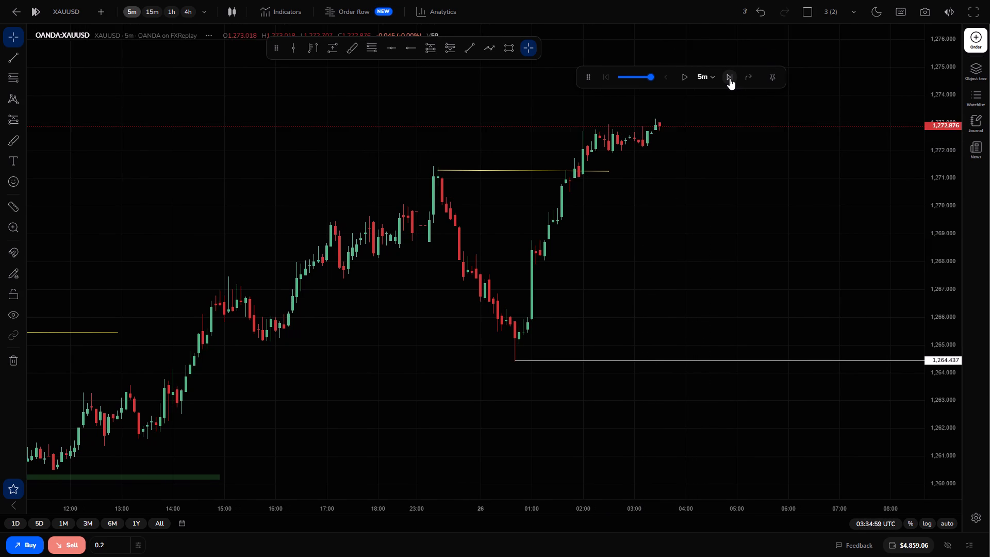
pyautogui.tripleClick(730, 78)
pyautogui.tripleClick(730, 78)
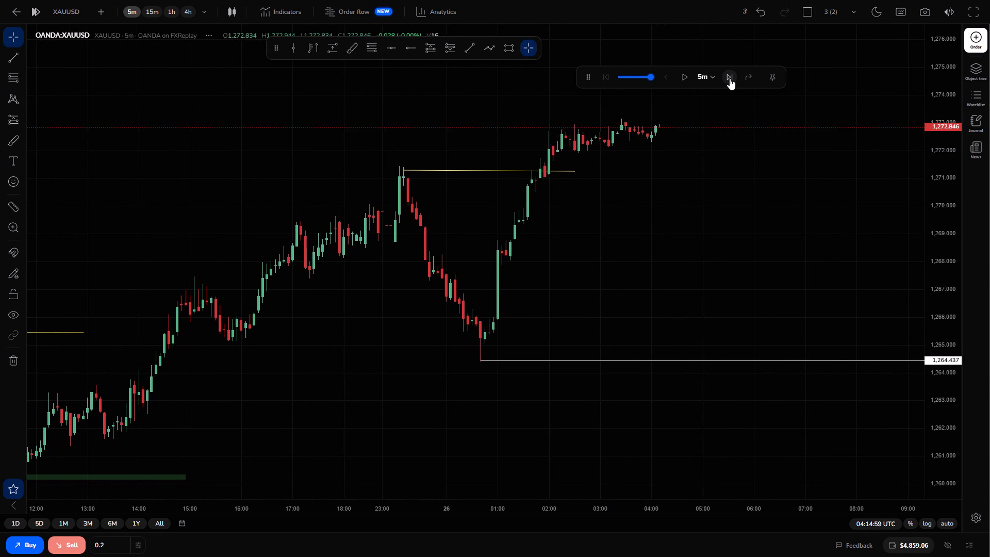
# Draw a rectangle zone along the consolidation highs from about 1,272.99 to 1,273.18, spanning 02:20 to about 06:00.
pyautogui.scroll(-2, 586, 184)
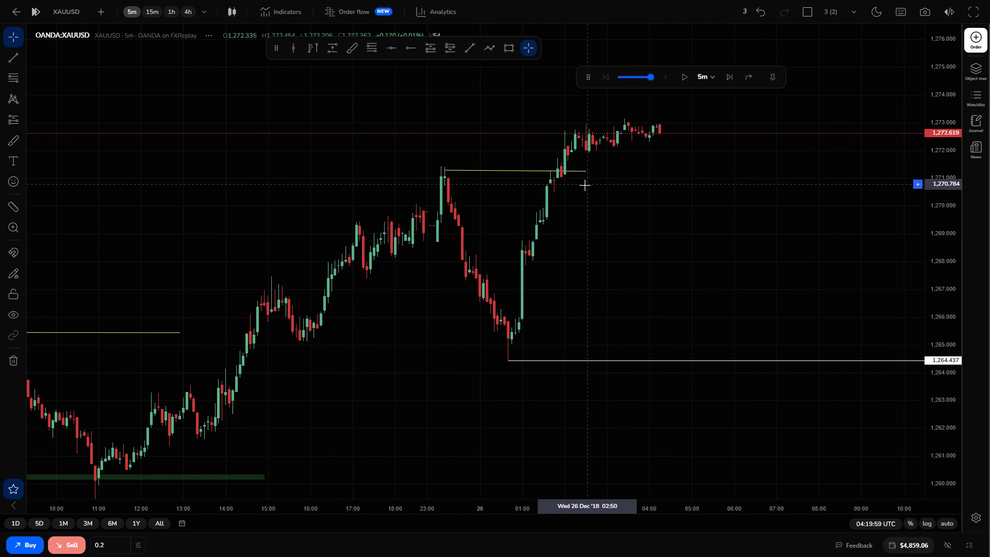
pyautogui.moveTo(587, 185); pyautogui.dragTo(607, 211)
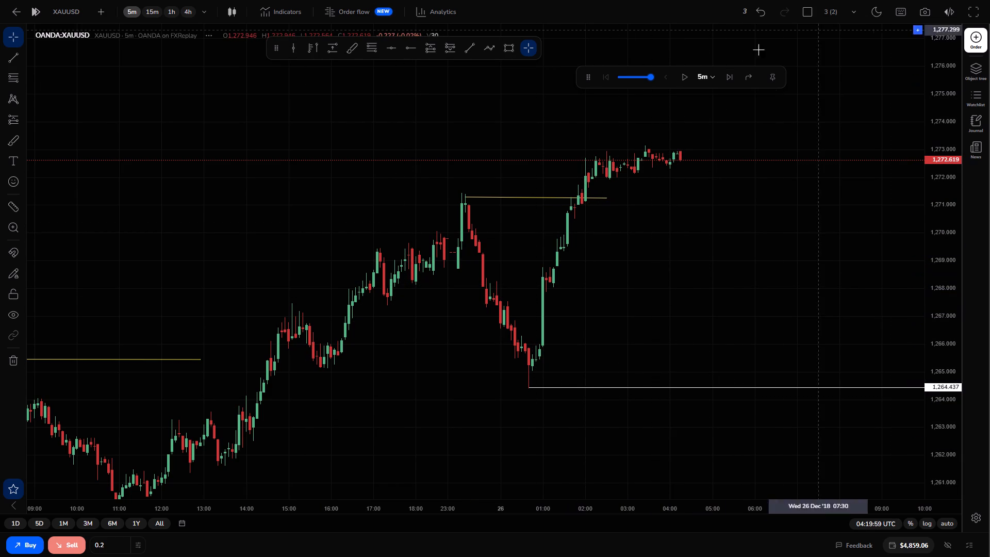
pyautogui.moveTo(941, 242); pyautogui.dragTo(942, 128)
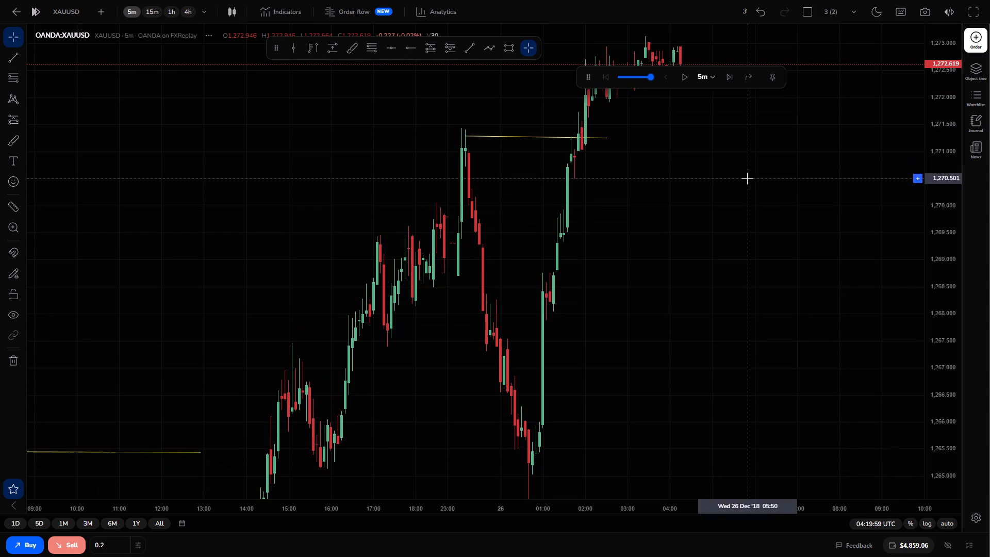
pyautogui.moveTo(747, 178); pyautogui.dragTo(764, 320)
pyautogui.scroll(-2, 712, 296)
pyautogui.scroll(1, 712, 296)
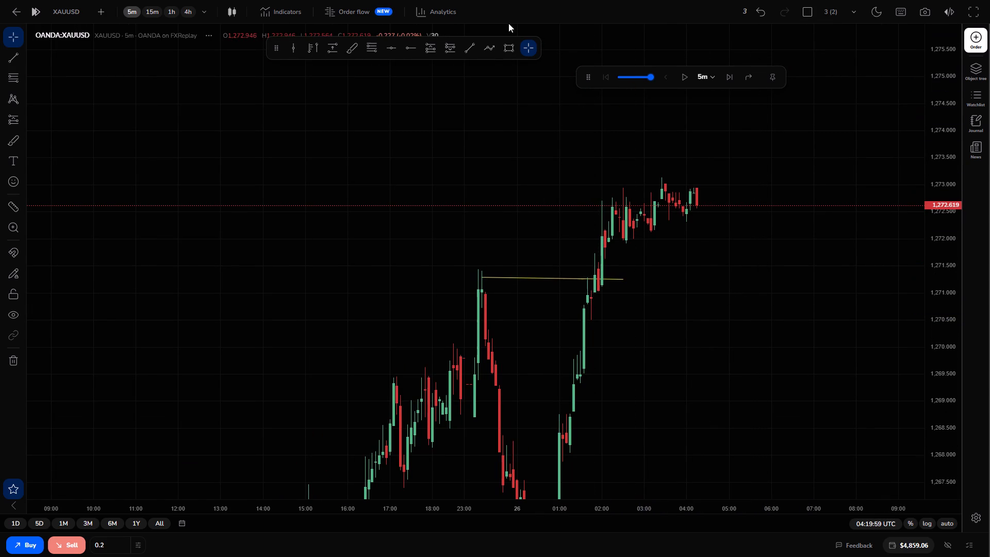
pyautogui.click(506, 44)
pyautogui.click(617, 175)
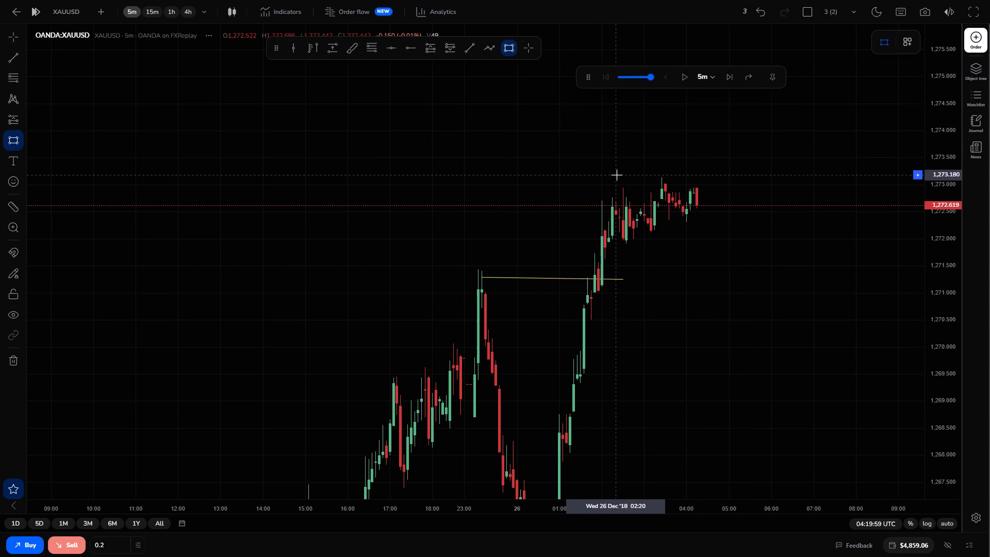
pyautogui.click(770, 185)
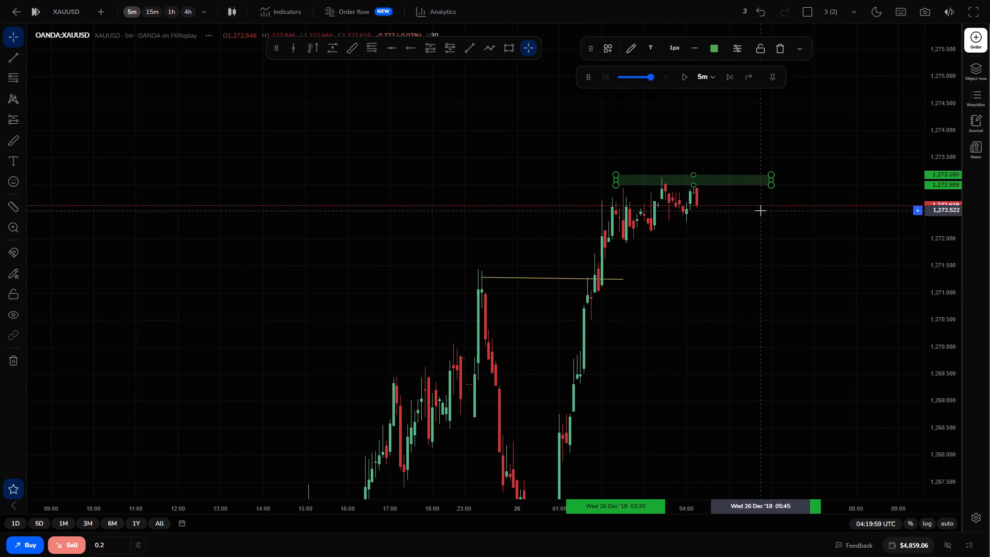
pyautogui.click(761, 210)
# Draw a rectangle zone along the consolidation lows from about 1,271.9 to 1,272.0, spanning 02:20 to about 07:00.
pyautogui.click(510, 40)
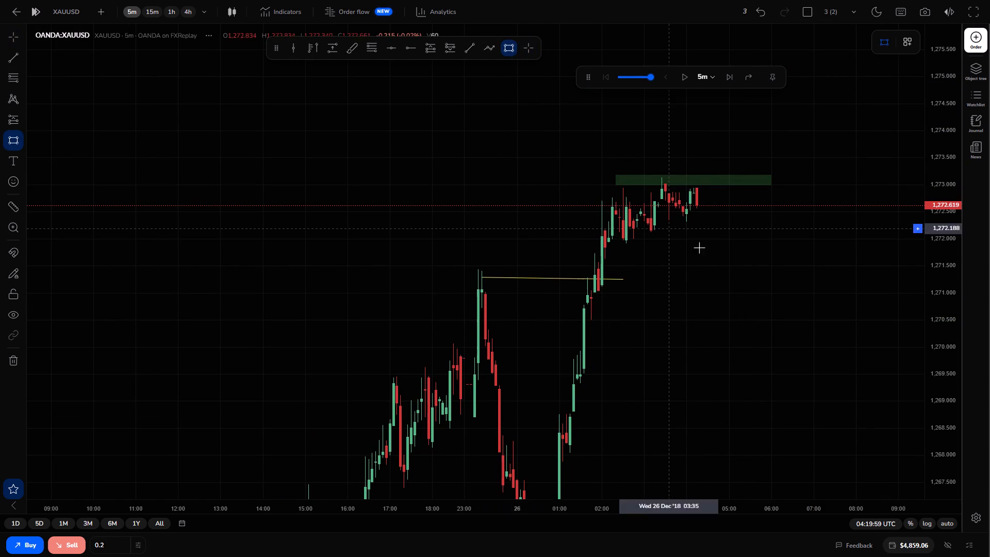
pyautogui.click(617, 238)
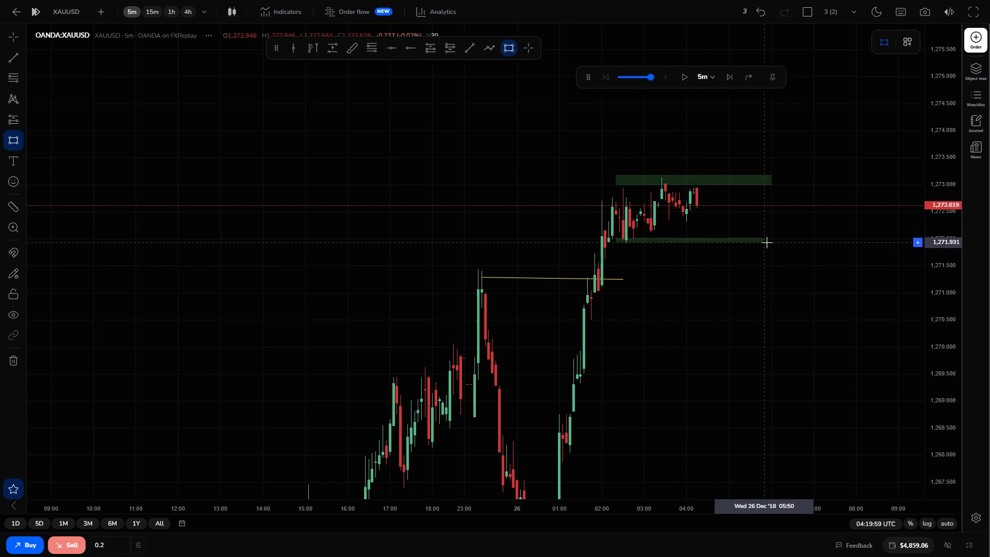
pyautogui.click(813, 245)
pyautogui.click(787, 268)
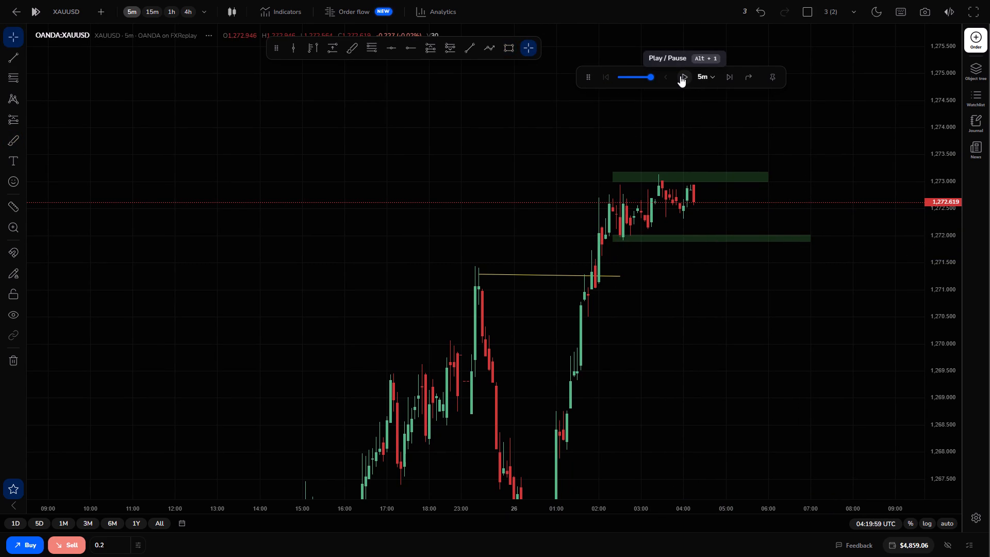
# Advance the replay candle by candle to 05:34:59 UTC on 26 December.
pyautogui.hotkey('ctrl', 'space')
pyautogui.hotkey('ctrl', 'space')
pyautogui.hotkey('ctrl', 'space')
pyautogui.hotkey('ctrl', 'space')
pyautogui.hotkey('ctrl', 'space')
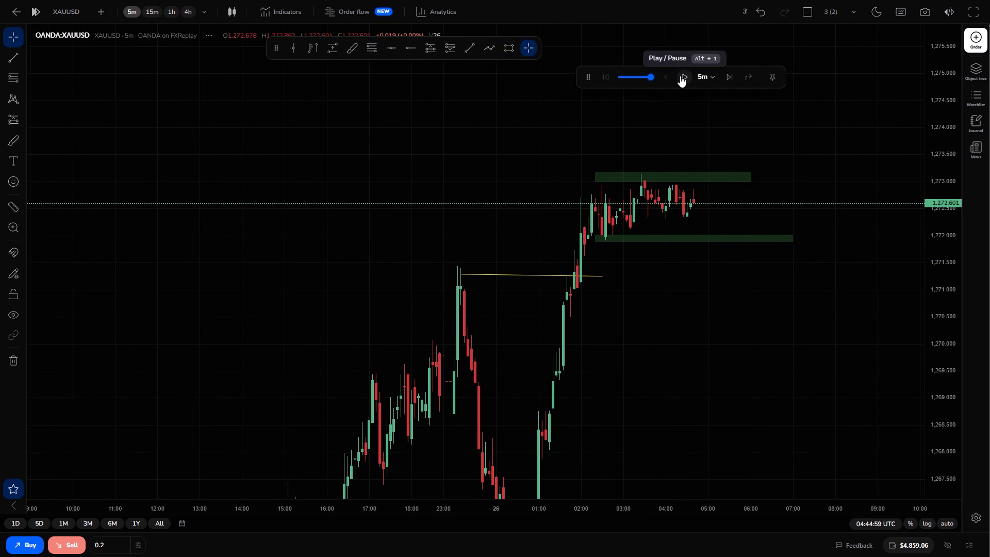
pyautogui.hotkey('ctrl', 'space')
pyautogui.hotkey('ctrl', 'space')
pyautogui.hotkey('ctrl', 'space')
pyautogui.hotkey('ctrl', 'space')
pyautogui.hotkey('ctrl', 'space')
pyautogui.hotkey('ctrl', 'space')
pyautogui.hotkey('ctrl', 'space')
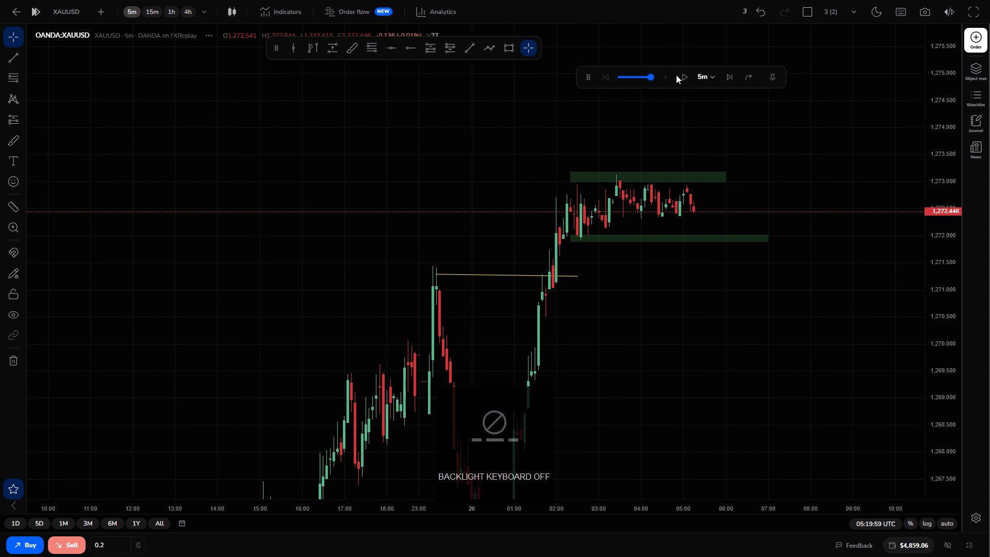
pyautogui.hotkey('ctrl', 'space')
pyautogui.hotkey('ctrl', 'space')
pyautogui.hotkey('ctrl', 'space')
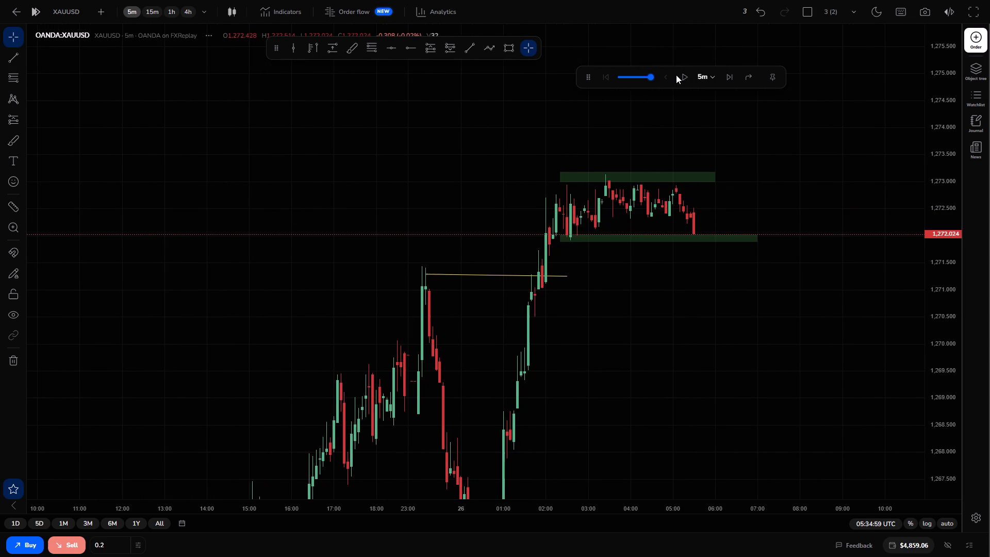
# Advance the replay one candle at a time to 05:59:59 UTC, checking price action around the two range zones.
pyautogui.hotkey('ctrl', 'space')
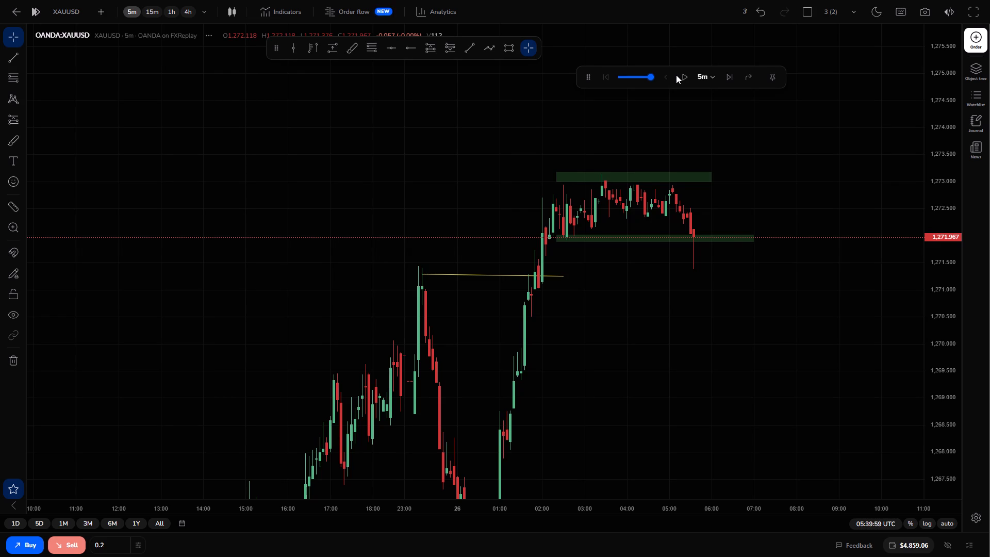
pyautogui.hotkey('ctrl', 'space')
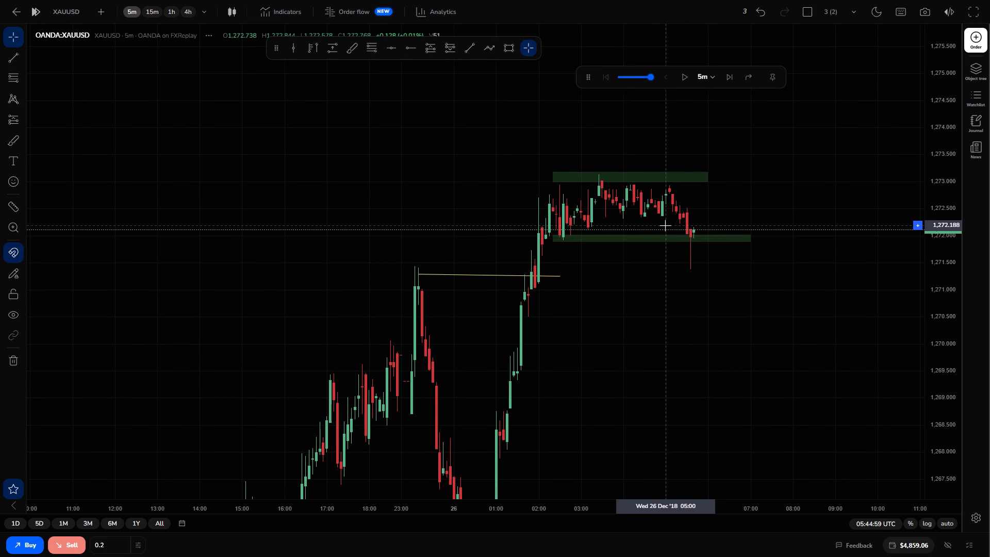
pyautogui.hotkey('ctrl', 'space')
pyautogui.hotkey('ctrl', 'space')
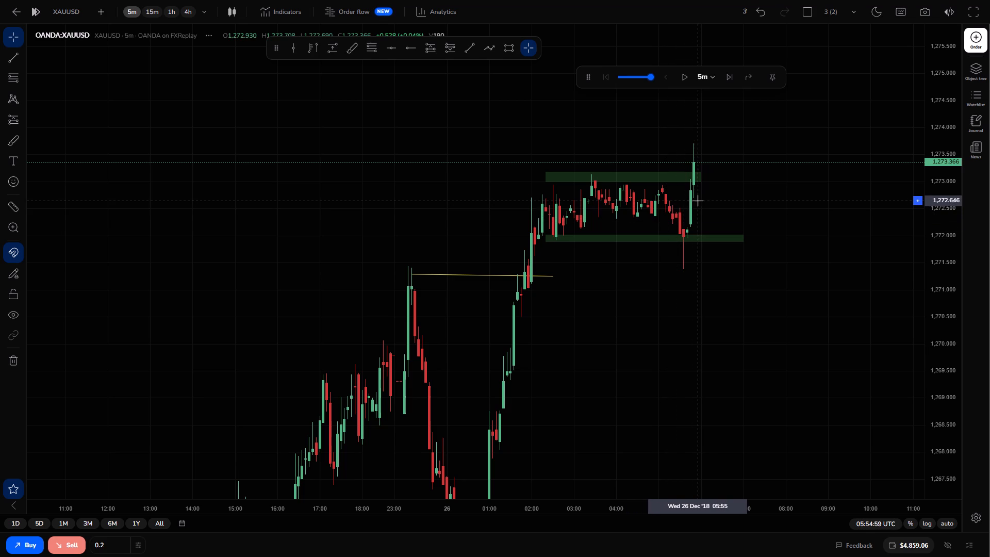
pyautogui.keyDown('ctrl'); pyautogui.moveTo(630, 260); pyautogui.dragTo(694, 250); pyautogui.keyUp('ctrl')
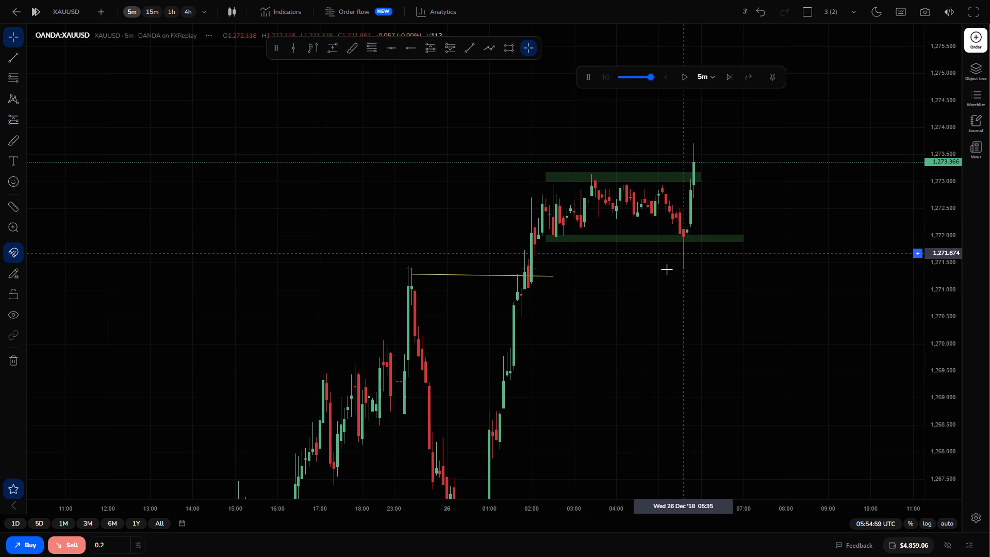
pyautogui.click(665, 271)
pyautogui.moveTo(645, 309); pyautogui.dragTo(663, 247)
pyautogui.hotkey('ctrl', 'space')
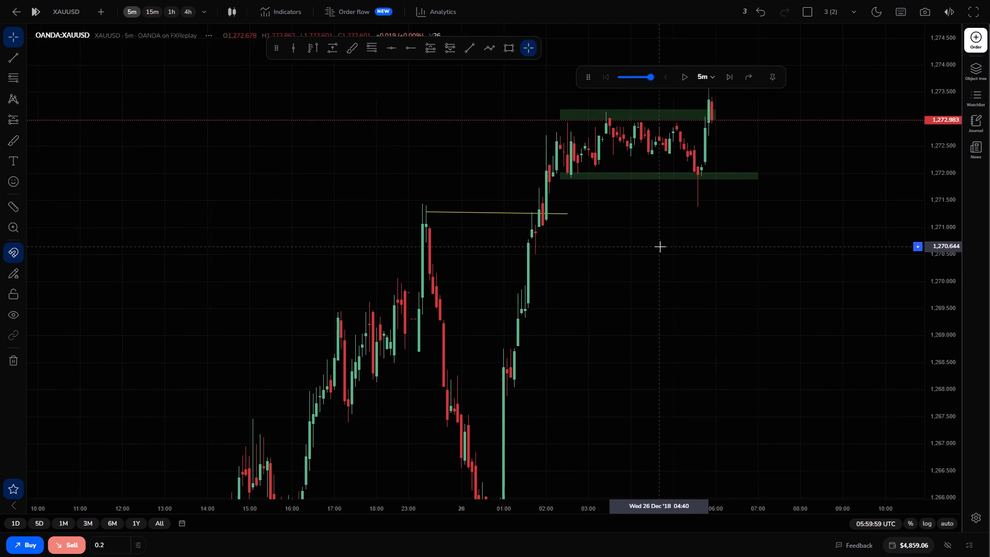
# Advance the replay candle by candle to 06:14:59 UTC on 26 December.
pyautogui.hotkey('ctrl', 'space')
pyautogui.hotkey('ctrl', 'space')
pyautogui.keyDown('ctrl'); pyautogui.moveTo(759, 214); pyautogui.dragTo(755, 237); pyautogui.keyUp('ctrl')
pyautogui.hotkey('ctrl', 'space')
pyautogui.moveTo(748, 224); pyautogui.dragTo(740, 260)
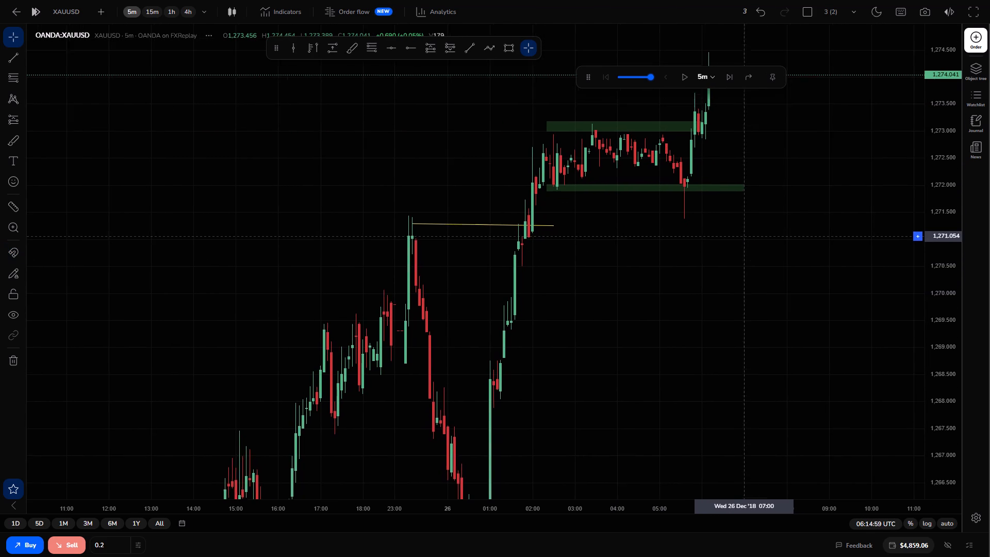
# Advance the replay on the 5-minute chart from the breakout above the upper range zone to 07:24:59 UTC.
pyautogui.moveTo(740, 260); pyautogui.dragTo(740, 261)
pyautogui.moveTo(748, 249); pyautogui.dragTo(766, 166)
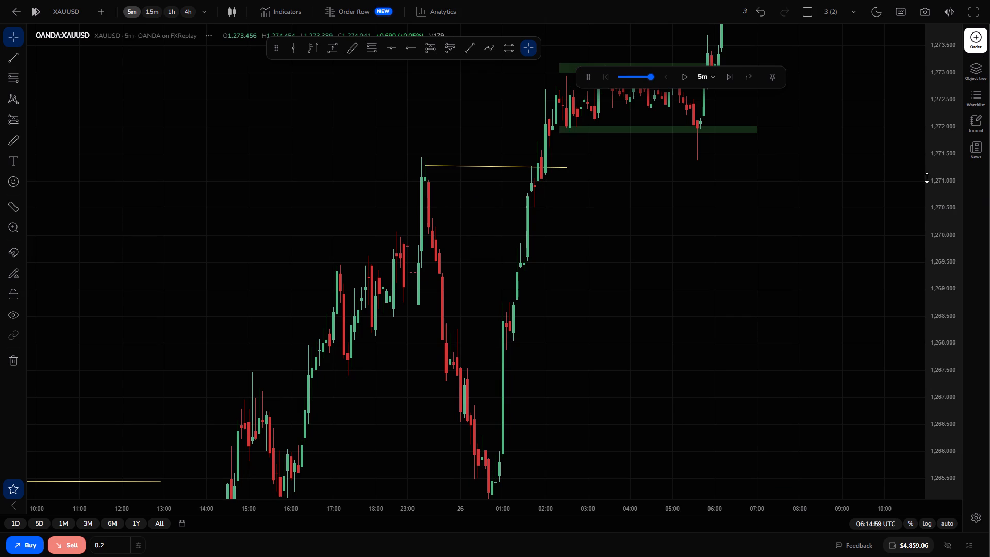
pyautogui.moveTo(927, 177); pyautogui.dragTo(932, 263)
pyautogui.moveTo(706, 207); pyautogui.dragTo(719, 262)
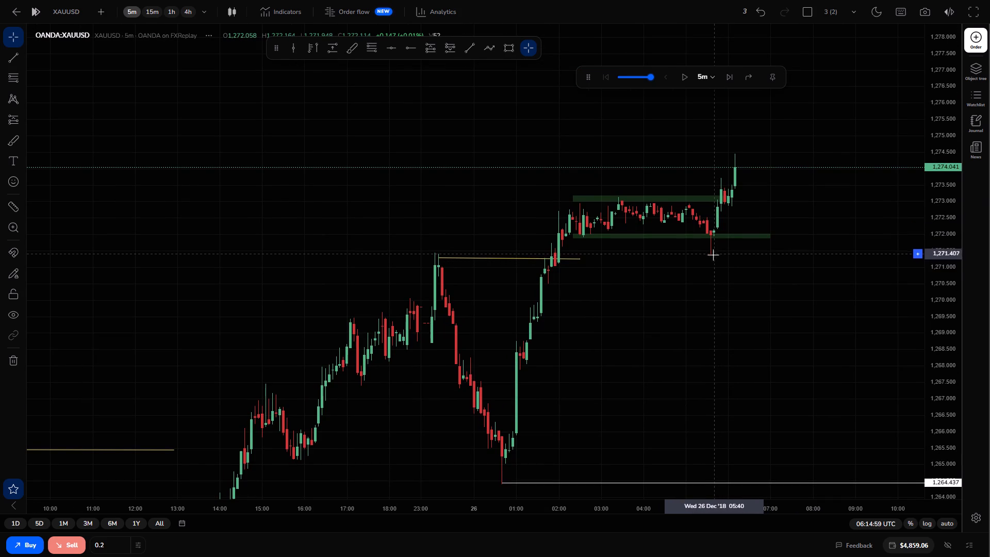
pyautogui.tripleClick(730, 74)
pyautogui.tripleClick(730, 74)
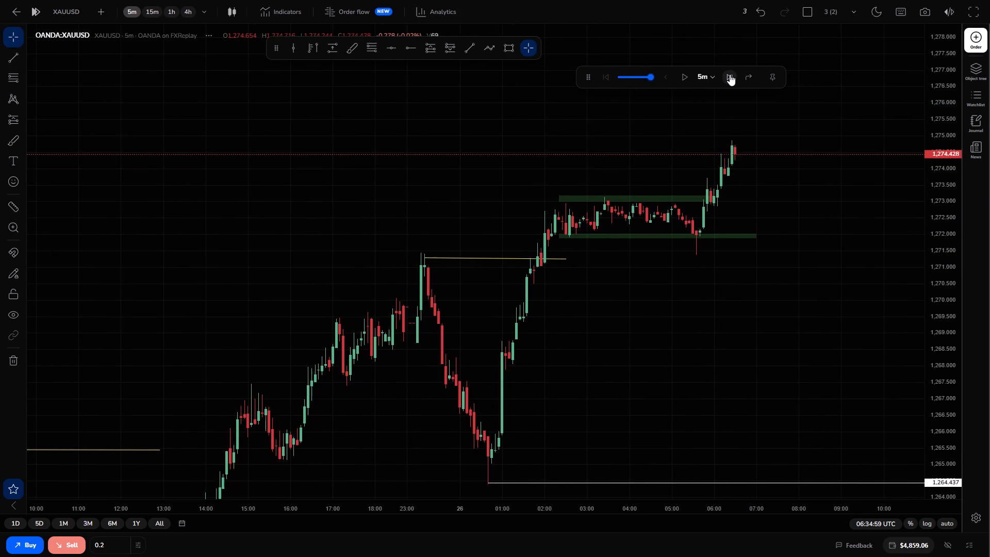
pyautogui.doubleClick(730, 74)
pyautogui.doubleClick(730, 74)
pyautogui.doubleClick(730, 74)
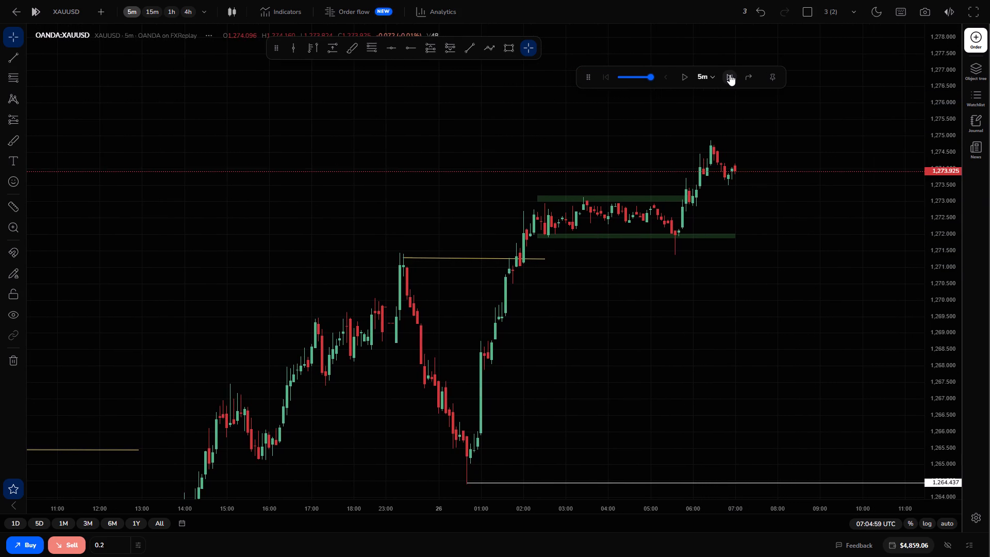
pyautogui.click(730, 74)
pyautogui.click(730, 74)
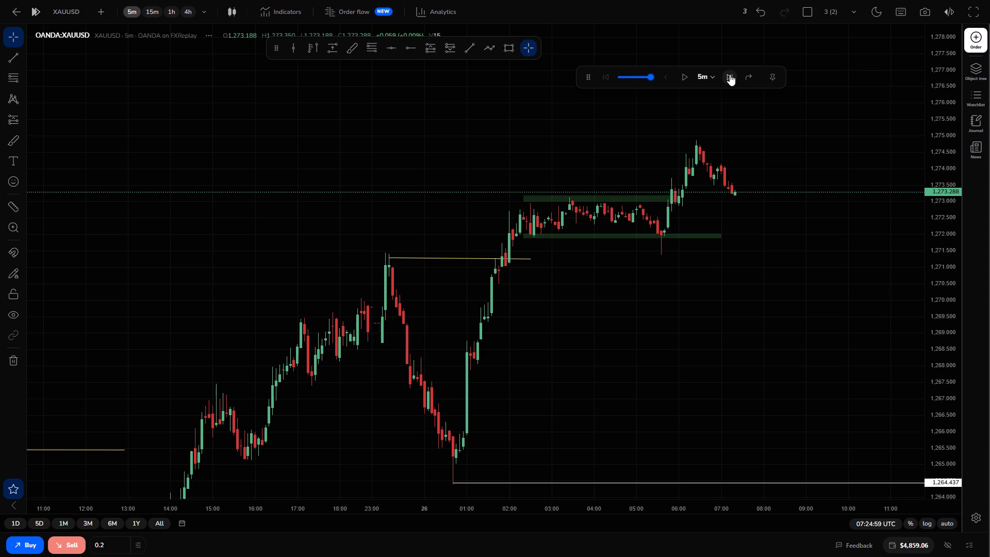
# Advance the replay candle by candle to 10:59:59 UTC on 26 December.
pyautogui.tripleClick(730, 74)
pyautogui.click(730, 74)
pyautogui.click(730, 74)
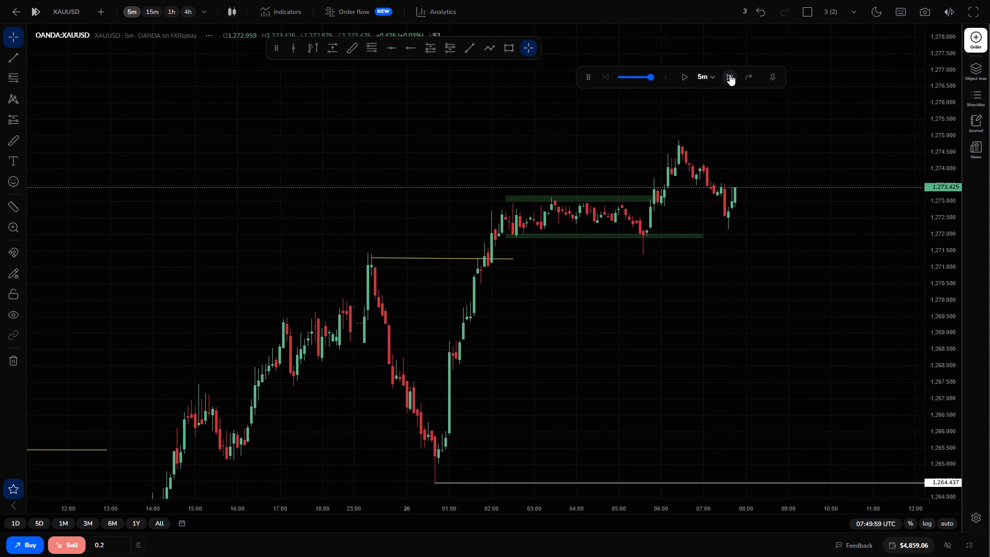
pyautogui.tripleClick(730, 74)
pyautogui.tripleClick(730, 74)
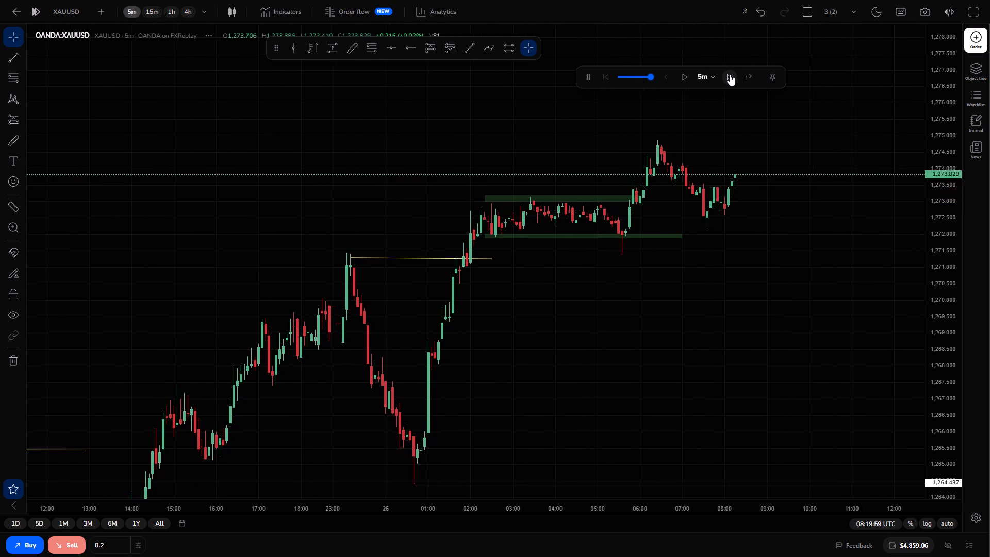
pyautogui.tripleClick(730, 74)
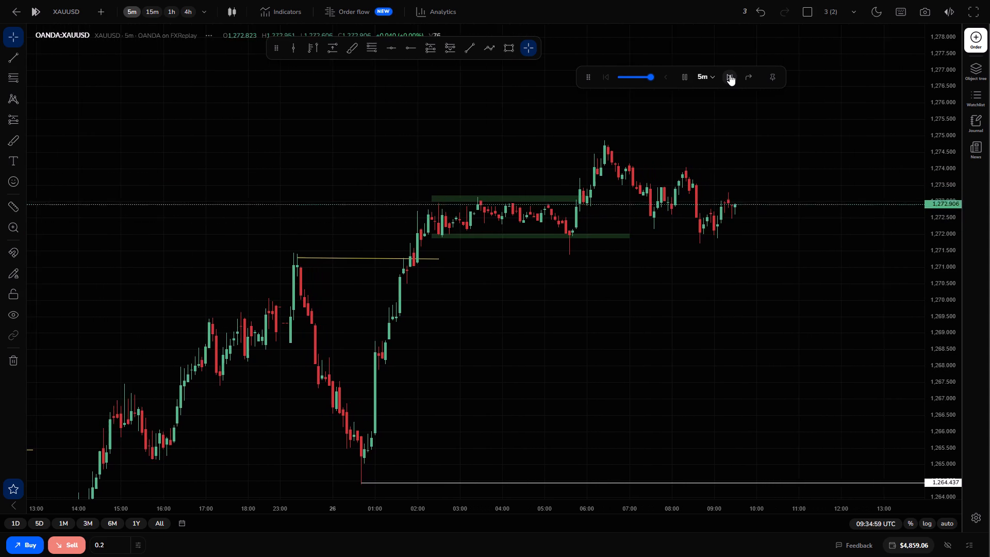
# Draw a rectangle zone over the 08:20 swing high from about 1,273.85 to 1,274.1, spanning about 08:10 to 13:00.
pyautogui.moveTo(781, 203); pyautogui.dragTo(752, 214)
pyautogui.click(510, 53)
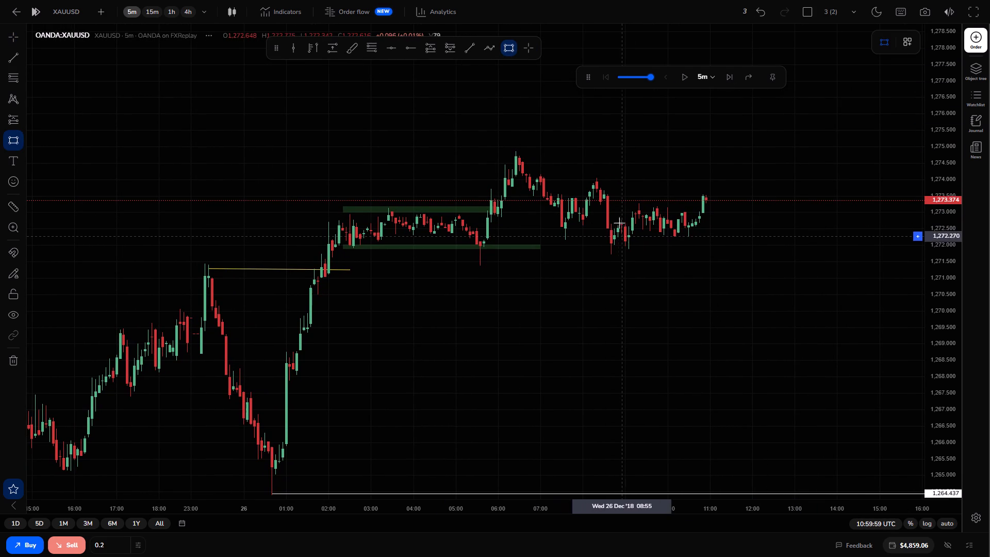
pyautogui.click(591, 175)
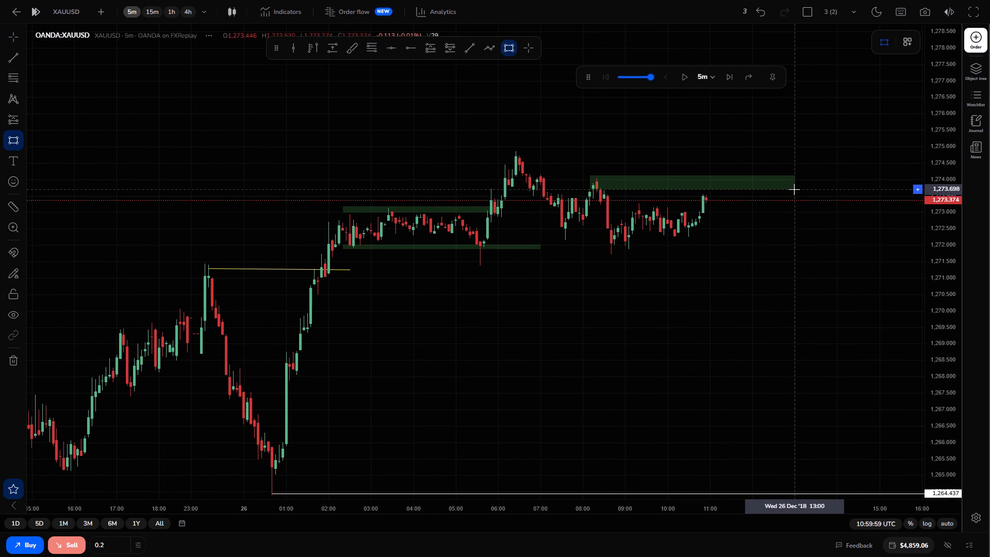
pyautogui.click(793, 184)
pyautogui.click(780, 227)
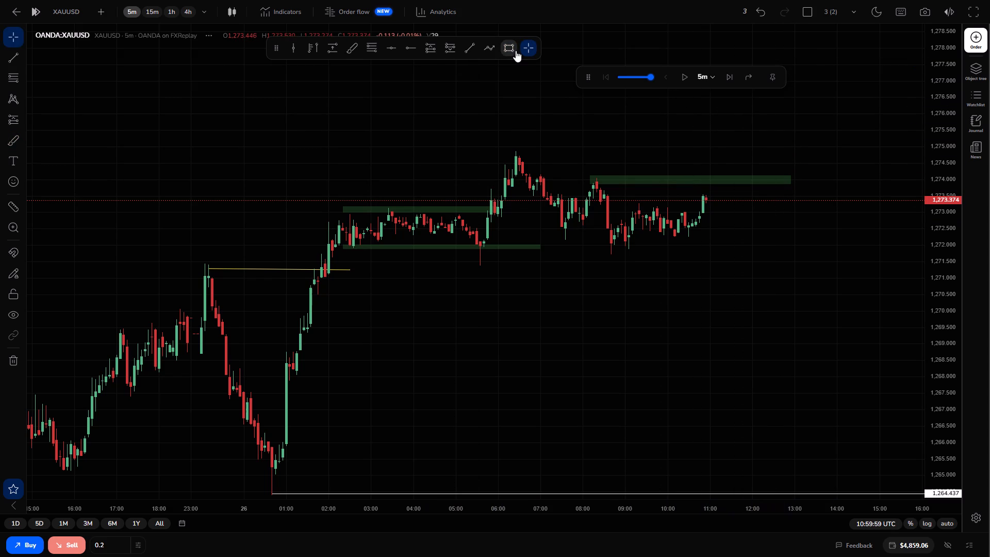
# Draw a rectangle zone along the recent range lows from about 1,271.74 to 1,272.11, spanning 07:35 to about 13:15.
pyautogui.click(516, 51)
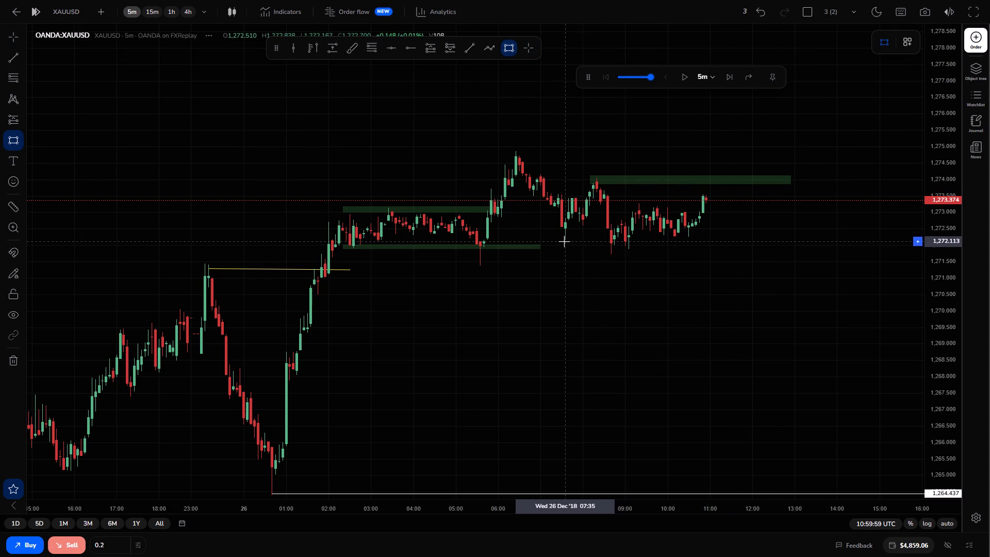
pyautogui.click(564, 241)
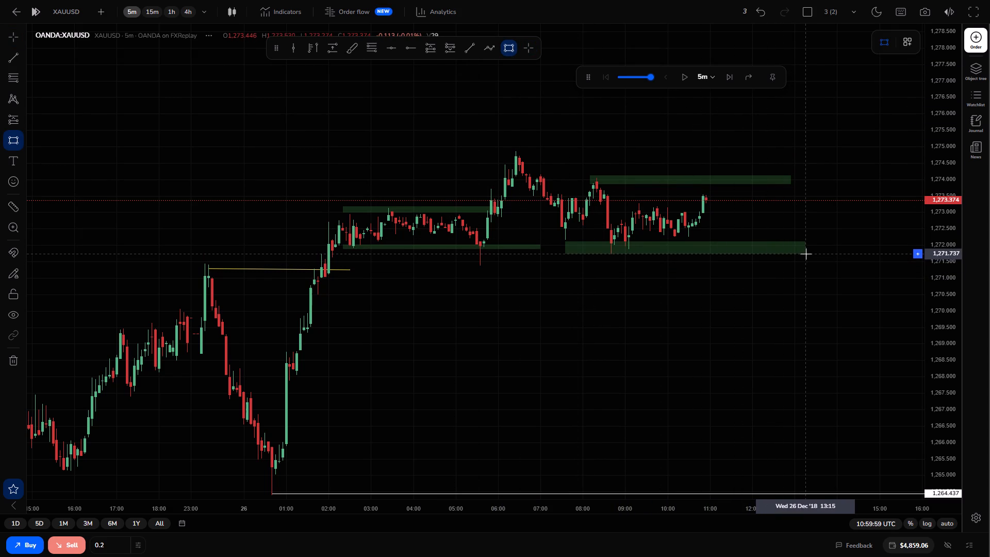
pyautogui.click(806, 254)
pyautogui.click(808, 242)
pyautogui.click(826, 230)
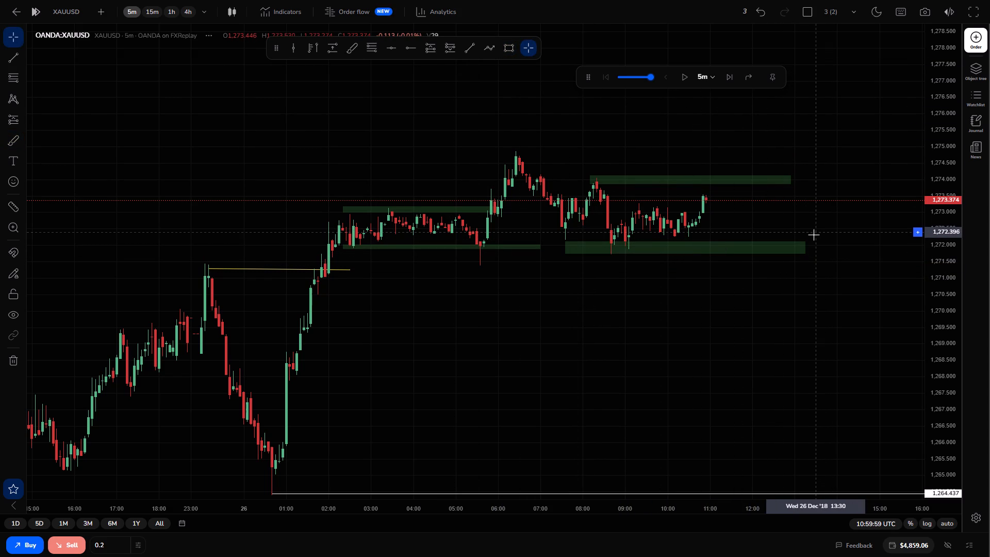
# Examine the price action around the two new range zones, the earlier consolidation and the preceding rally.
pyautogui.moveTo(812, 279); pyautogui.dragTo(774, 277)
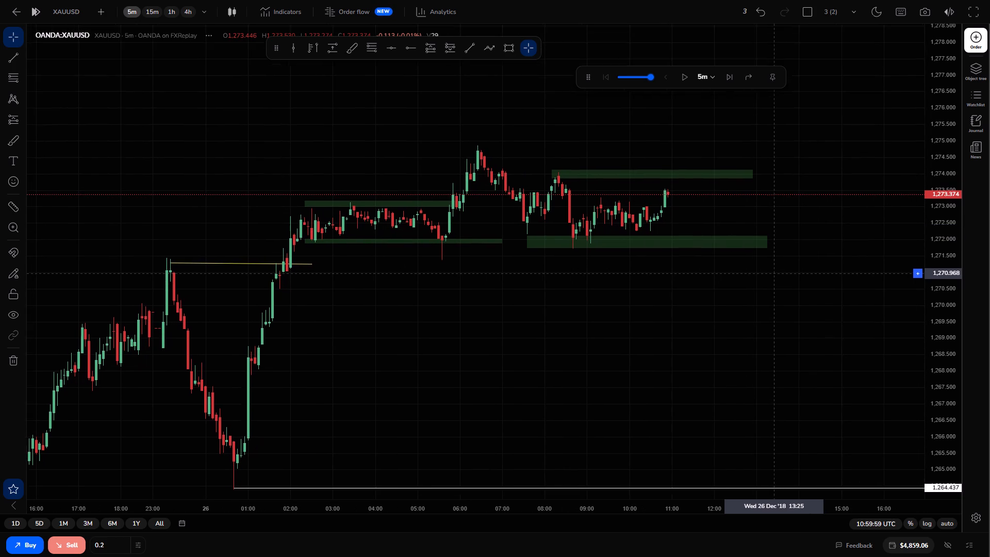
pyautogui.moveTo(774, 277); pyautogui.dragTo(779, 252)
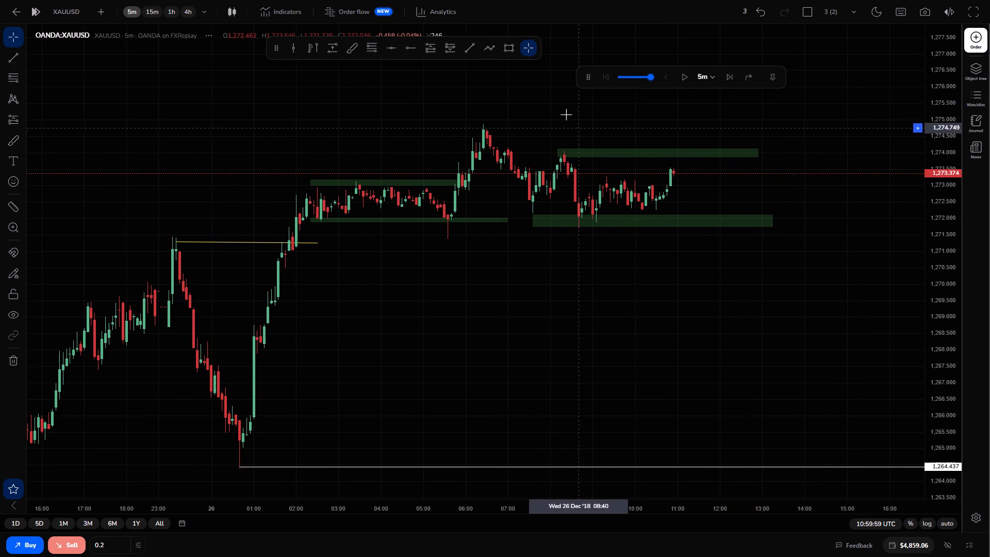
pyautogui.moveTo(563, 100); pyautogui.dragTo(585, 144)
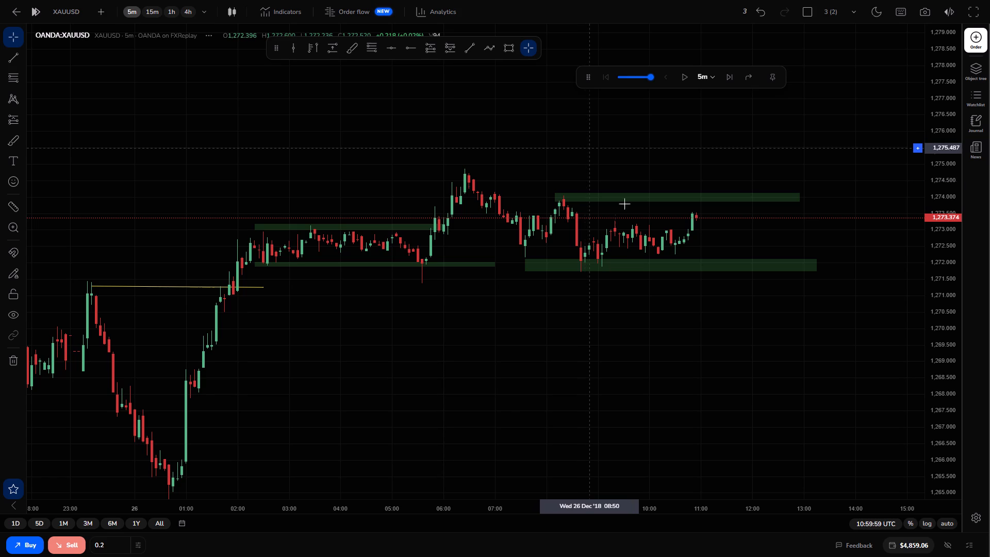
pyautogui.click(638, 234)
pyautogui.moveTo(638, 234); pyautogui.dragTo(630, 216)
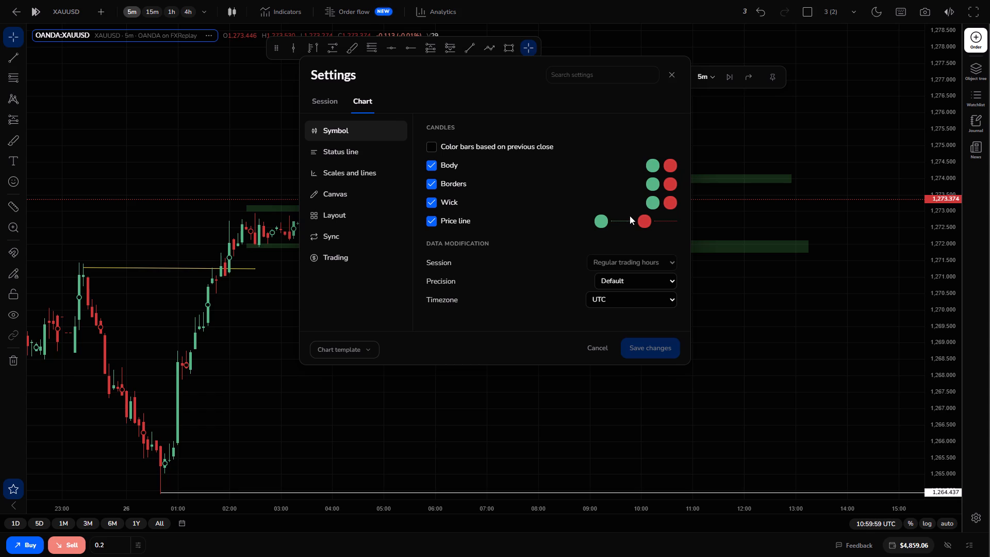
pyautogui.click(596, 346)
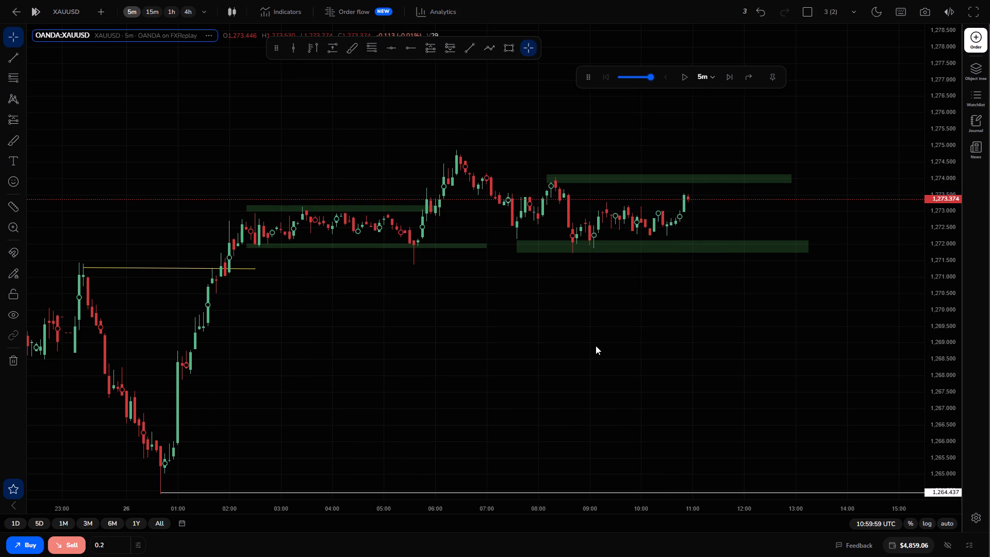
pyautogui.moveTo(658, 321); pyautogui.dragTo(664, 364)
pyautogui.click(664, 364)
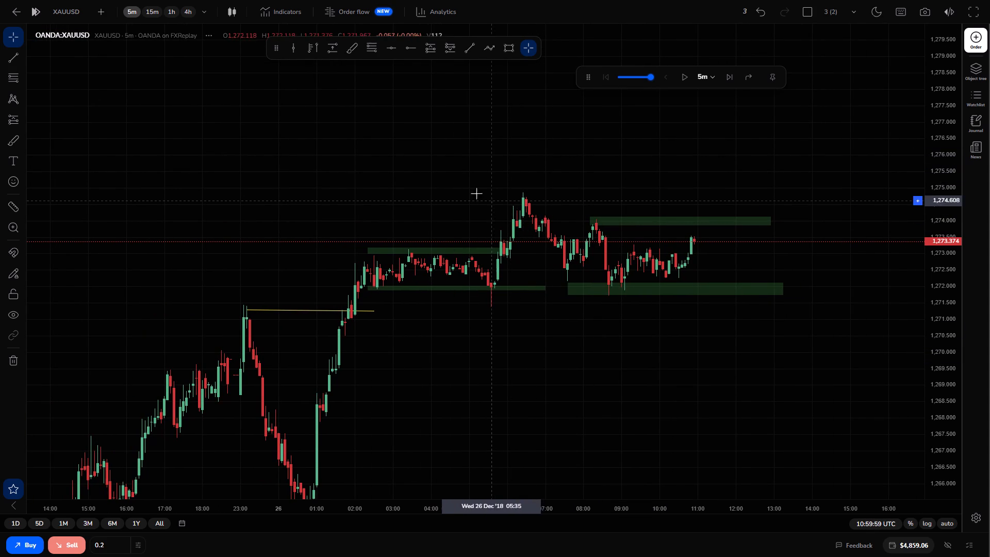
pyautogui.moveTo(456, 230); pyautogui.dragTo(496, 138)
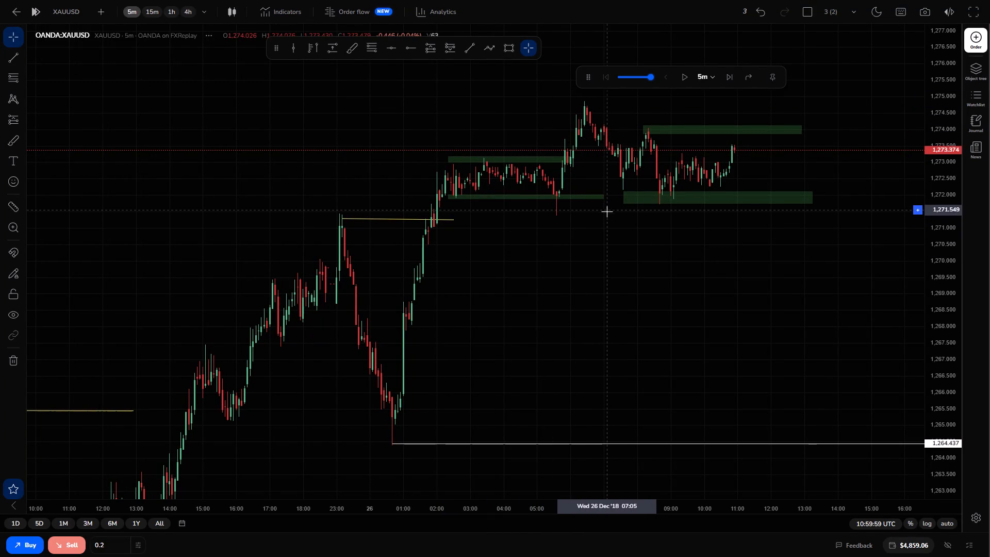
pyautogui.moveTo(624, 220); pyautogui.dragTo(553, 253)
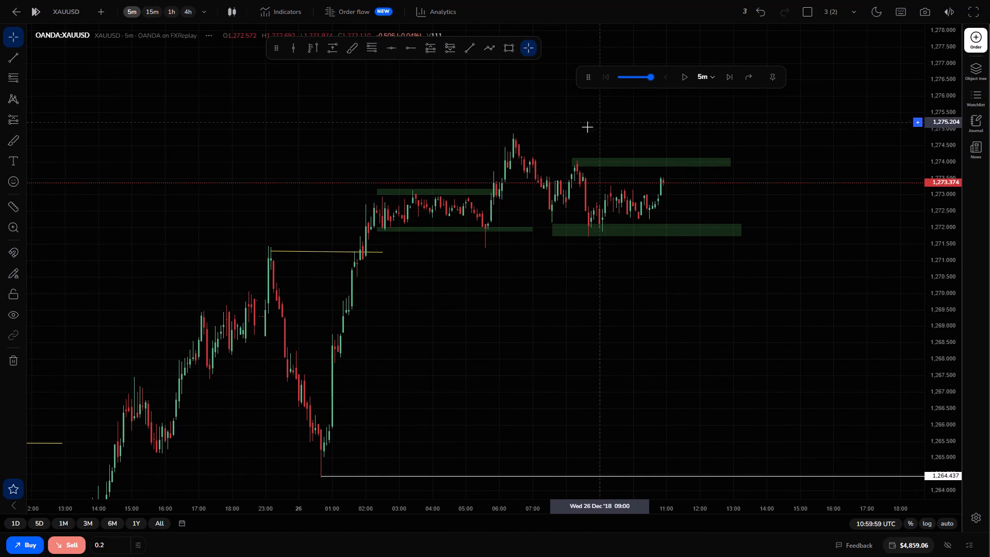
# Advance the replay candle by candle to 12:34:59 UTC, following price through the new range zones.
pyautogui.tripleClick(730, 77)
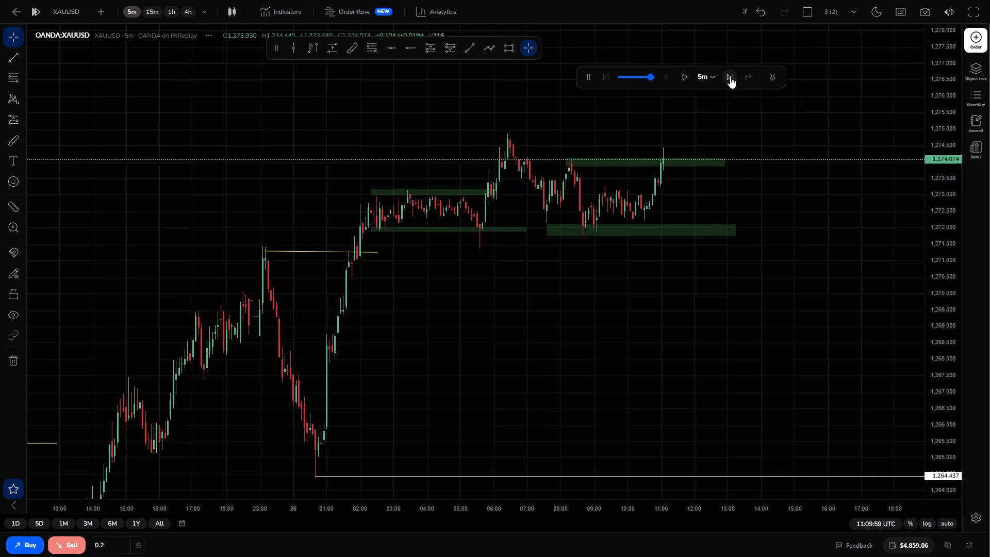
pyautogui.doubleClick(730, 77)
pyautogui.tripleClick(730, 77)
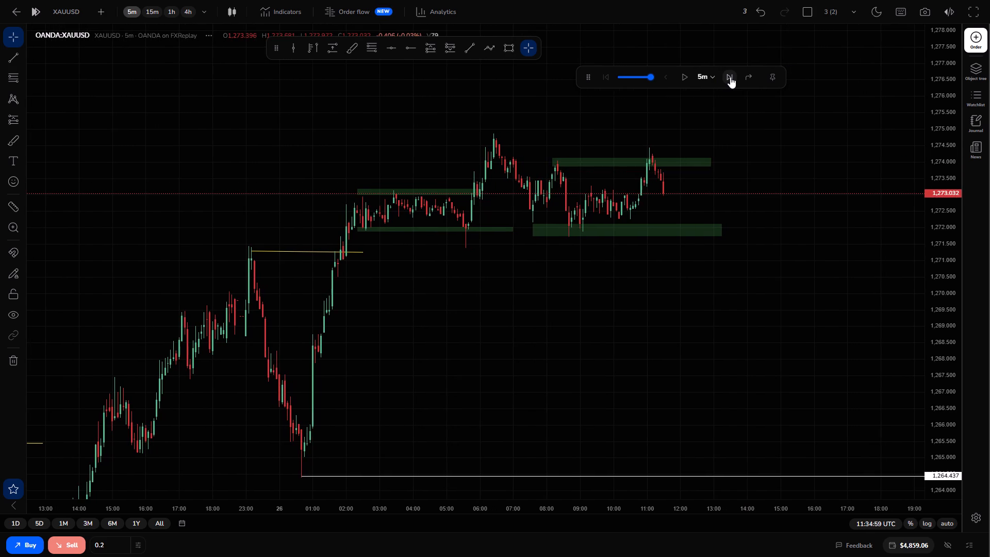
pyautogui.tripleClick(730, 77)
pyautogui.tripleClick(730, 77)
pyautogui.tripleClick(730, 77)
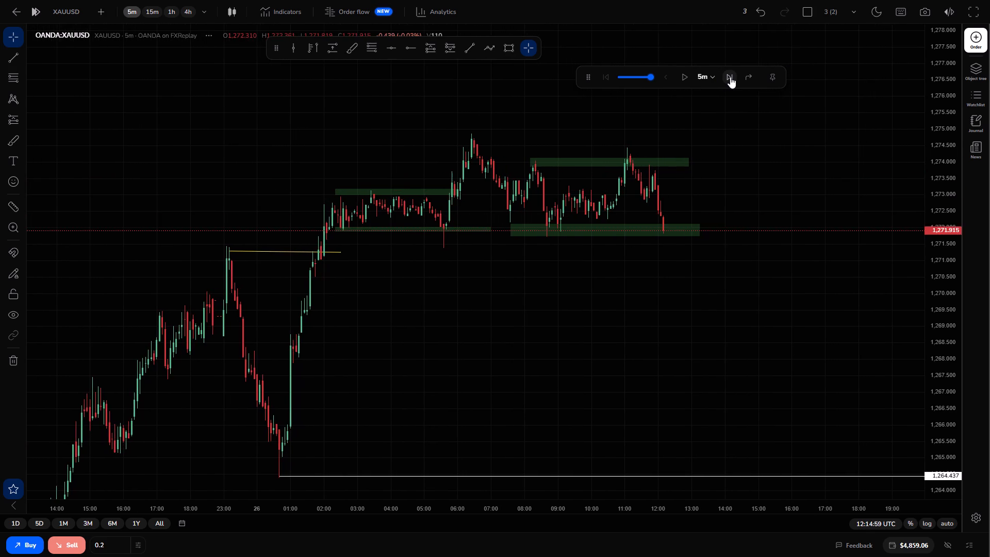
pyautogui.moveTo(722, 215); pyautogui.dragTo(746, 181)
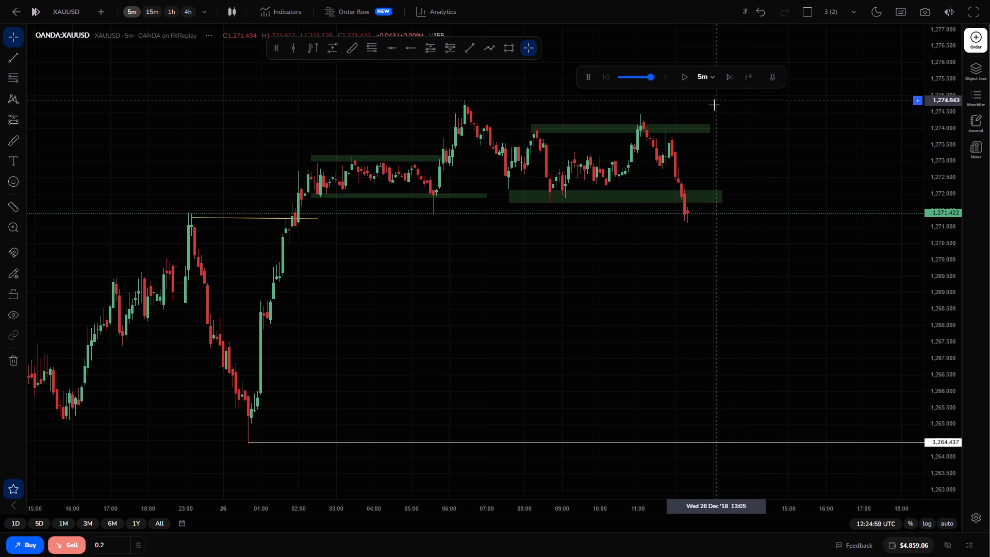
pyautogui.click(730, 81)
pyautogui.click(730, 81)
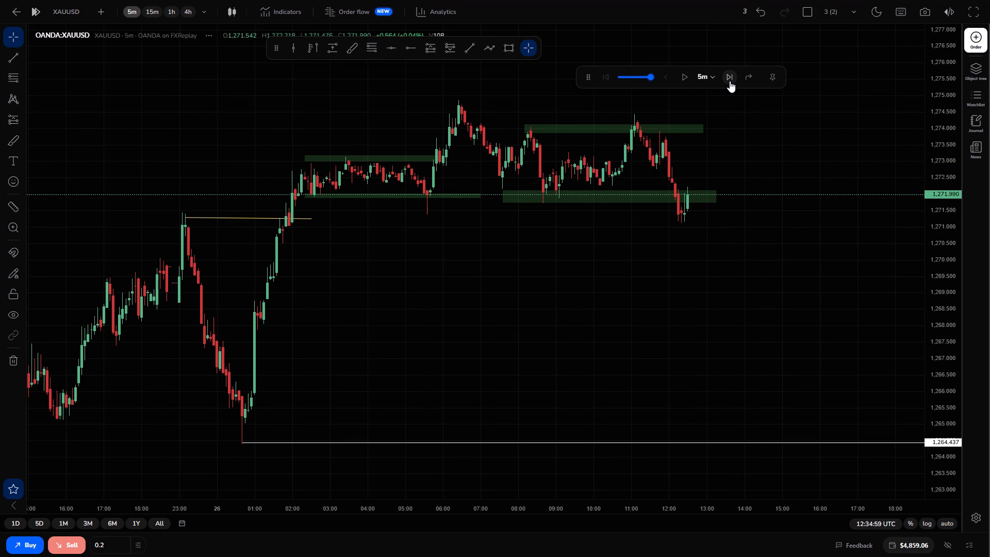
# Check the price structure on the 1-hour, 15-minute and 4-hour timeframes, returning to the 5-minute chart.
pyautogui.click(169, 6)
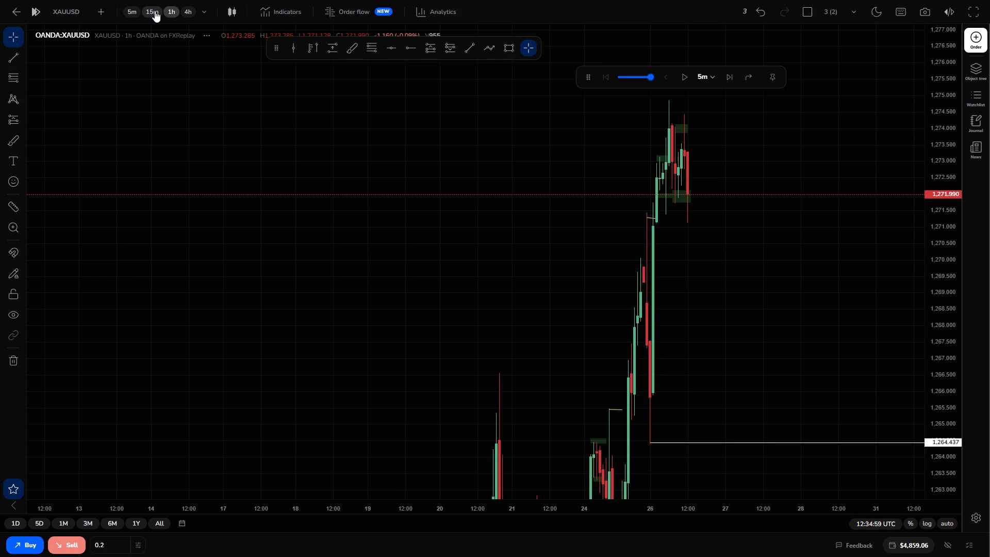
pyautogui.click(155, 11)
pyautogui.click(127, 10)
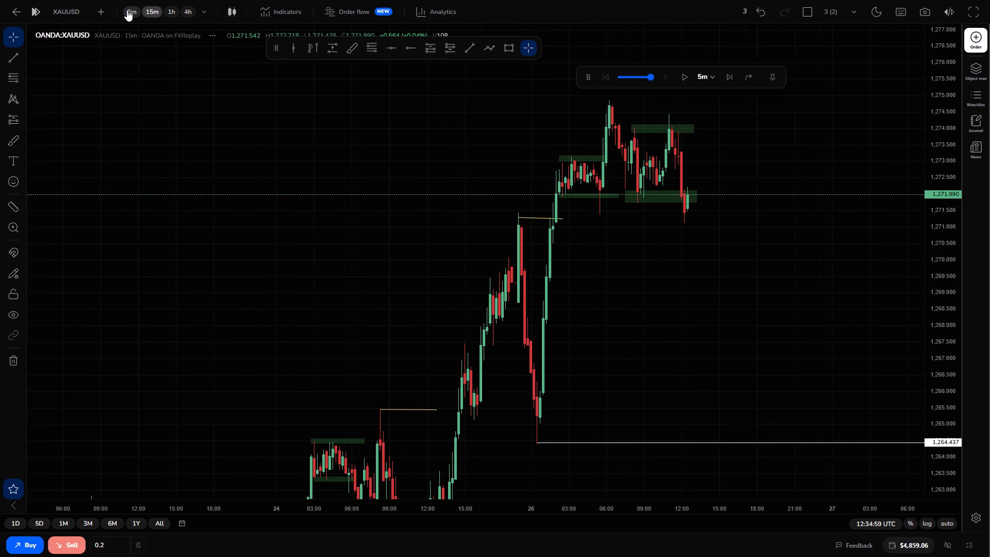
pyautogui.click(191, 9)
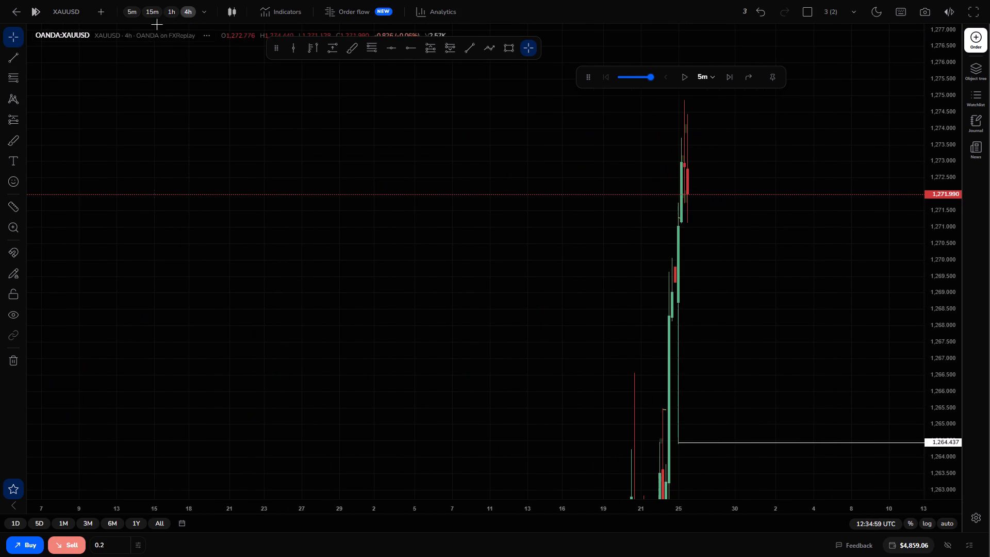
pyautogui.click(133, 7)
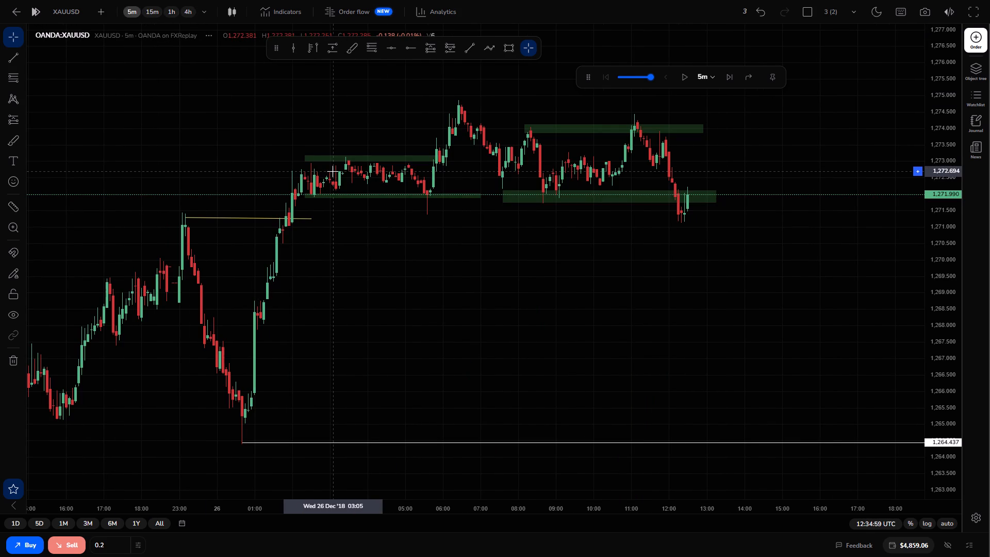
# Open a 0.2-lot market buy on XAUUSD at 1,271.990.
pyautogui.hotkey('alt', 'q')
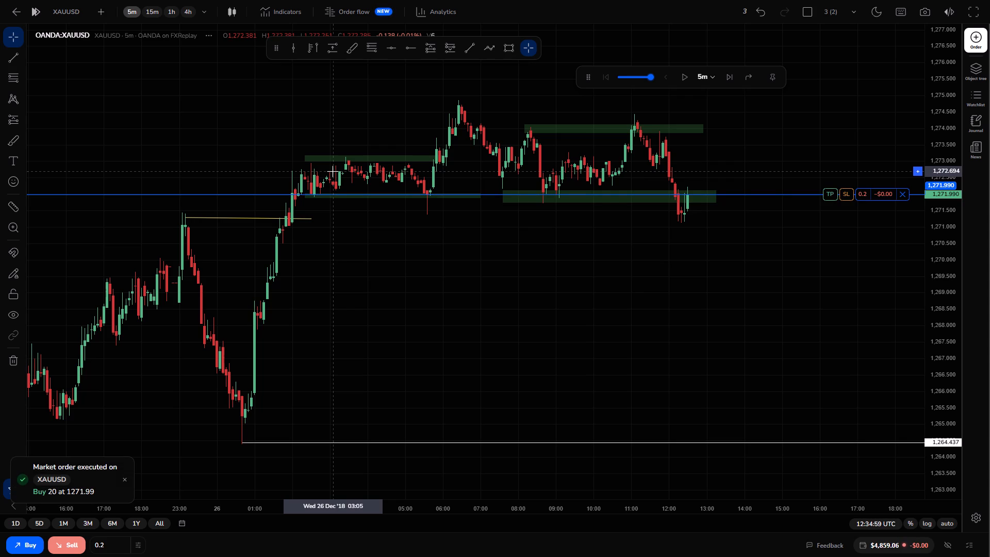
# Set the buy position's take profit at about 1,273.71, just below the upper range zone.
pyautogui.click(837, 193)
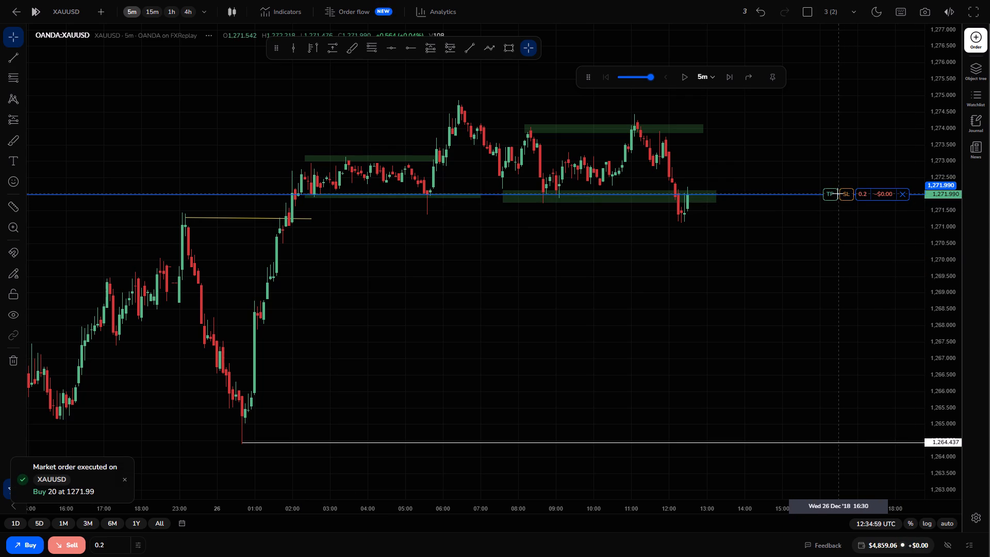
pyautogui.moveTo(831, 194); pyautogui.dragTo(820, 137)
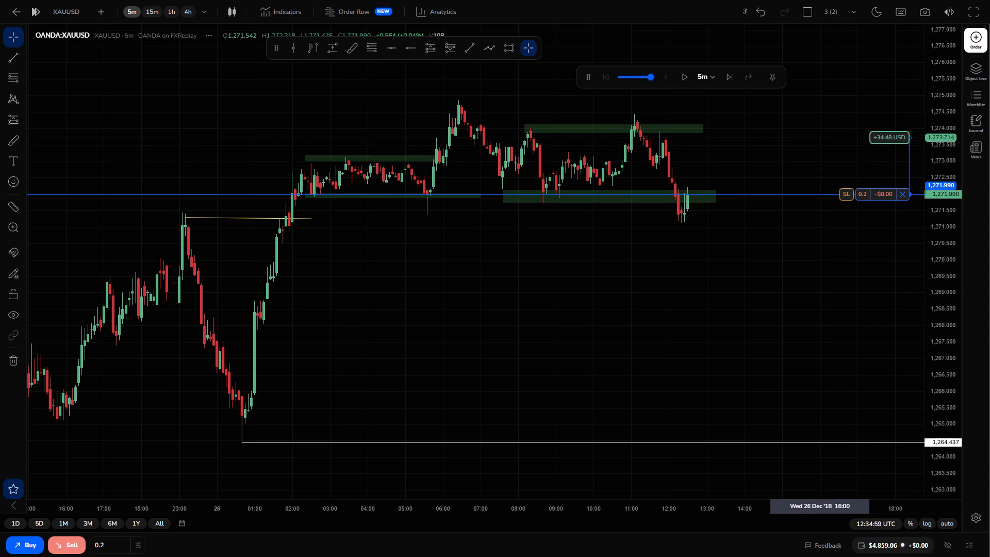
# Move the buy position's take profit to 1,273.824 and set its stop loss at 1,271.000.
pyautogui.moveTo(820, 137); pyautogui.dragTo(819, 134)
pyautogui.moveTo(840, 193); pyautogui.dragTo(843, 227)
# Advance the replay candle by candle to 13:04:59 UTC with the buy position running toward its take profit.
pyautogui.click(731, 76)
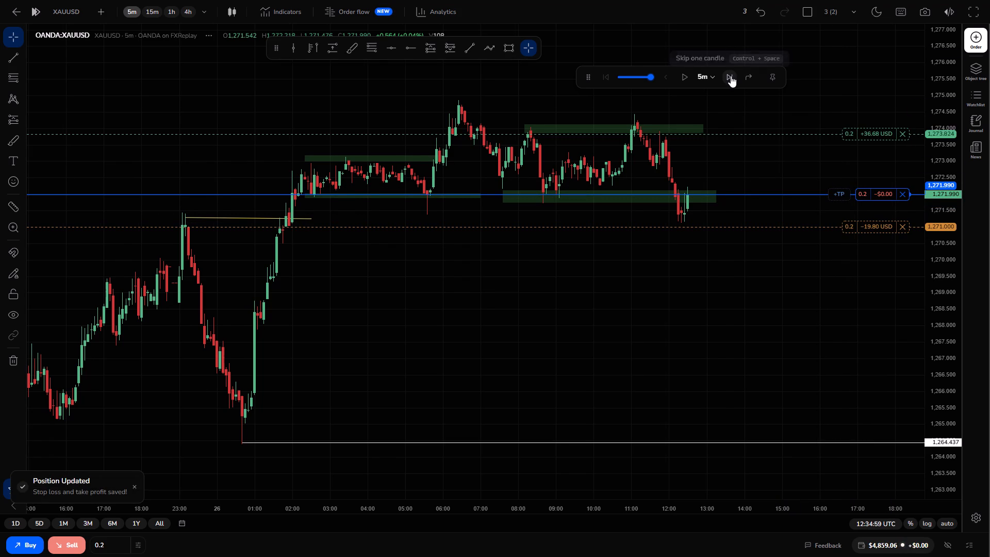
pyautogui.click(731, 76)
pyautogui.click(731, 76)
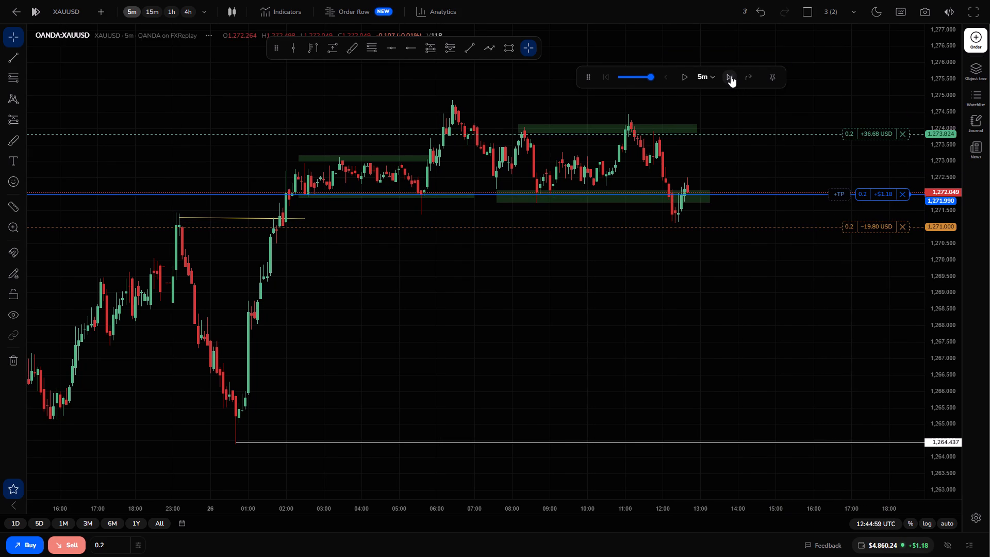
pyautogui.click(731, 76)
pyautogui.click(731, 76)
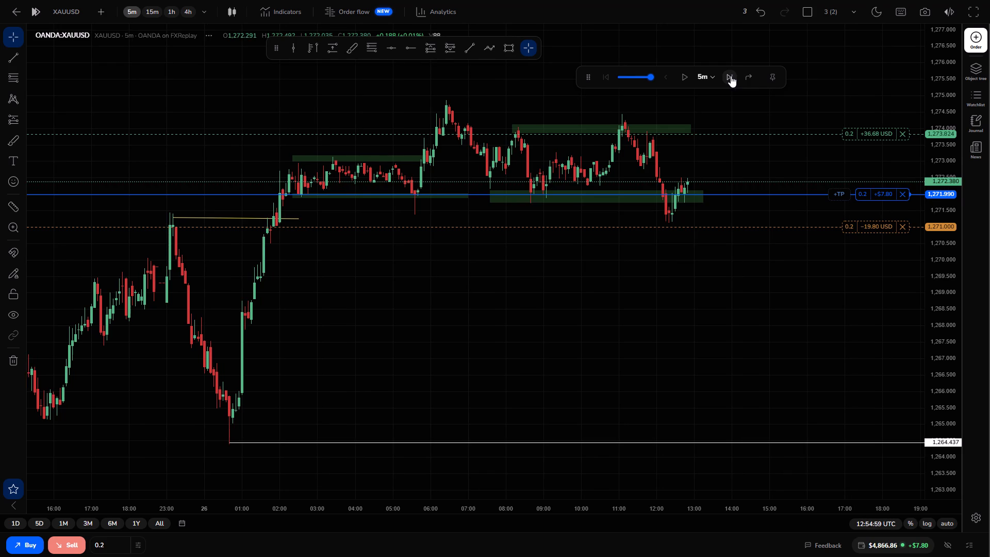
pyautogui.click(731, 76)
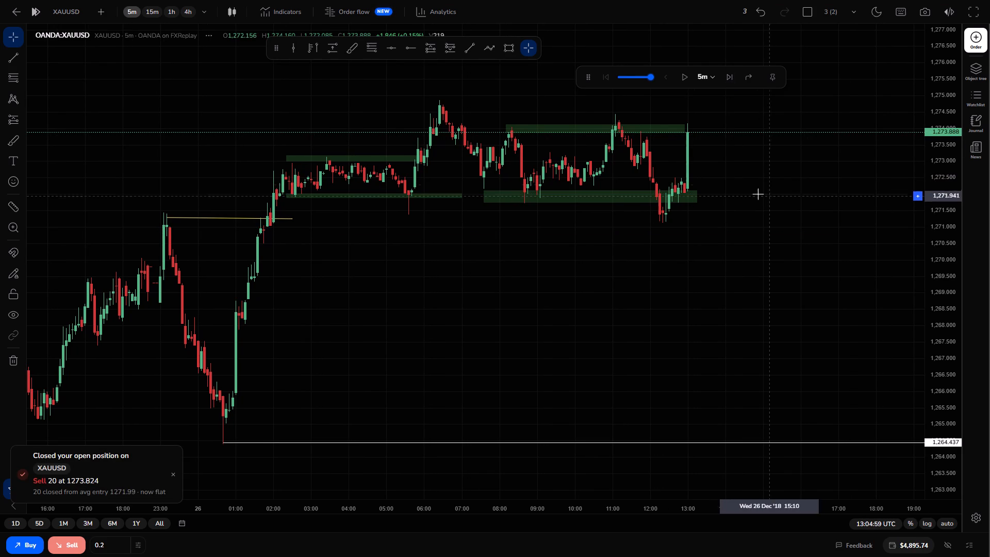
# Advance the replay candle by candle to 13:49:59 UTC, following price above the upper range zone.
pyautogui.moveTo(758, 194); pyautogui.dragTo(779, 211)
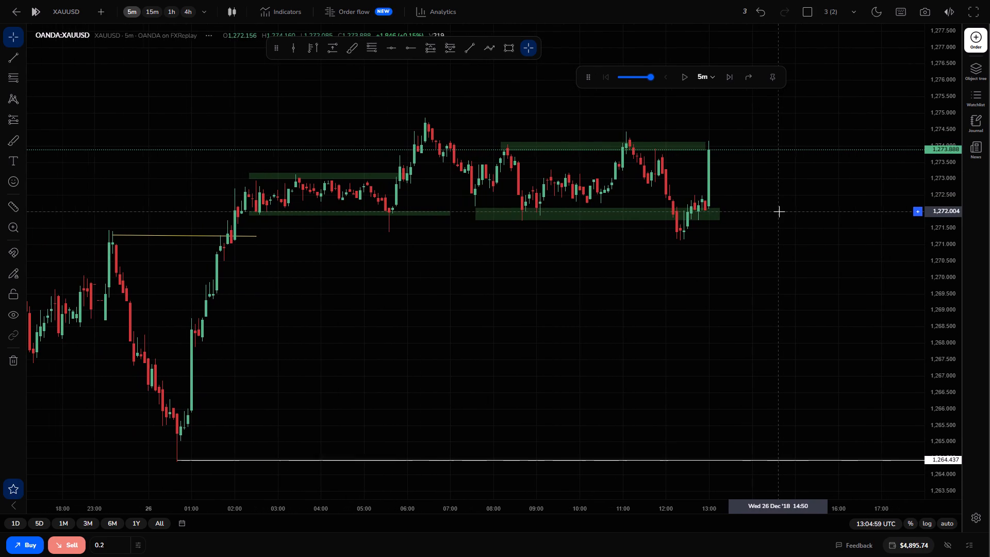
pyautogui.click(727, 75)
pyautogui.click(727, 75)
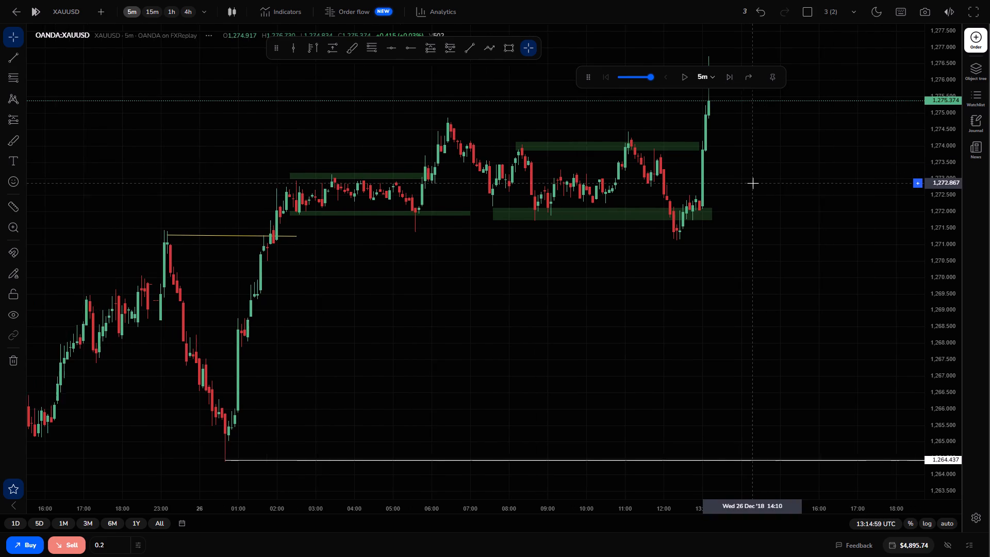
pyautogui.moveTo(947, 213); pyautogui.dragTo(931, 265)
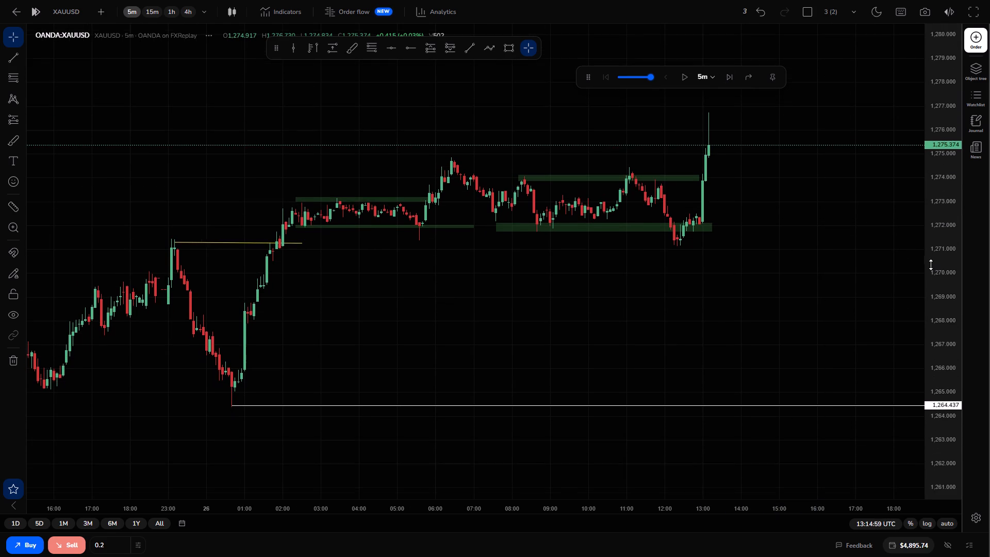
pyautogui.moveTo(931, 265); pyautogui.dragTo(928, 236)
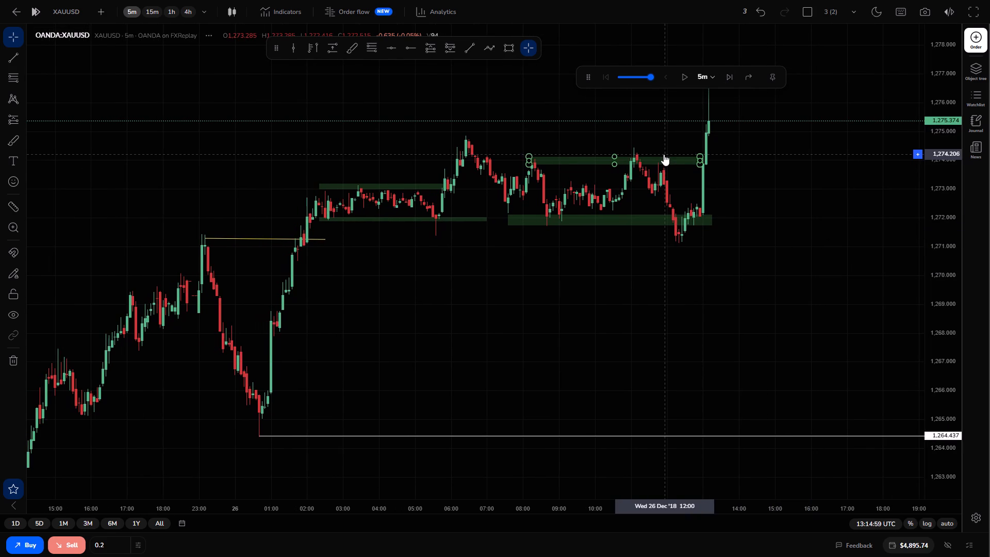
pyautogui.moveTo(639, 125); pyautogui.dragTo(661, 132)
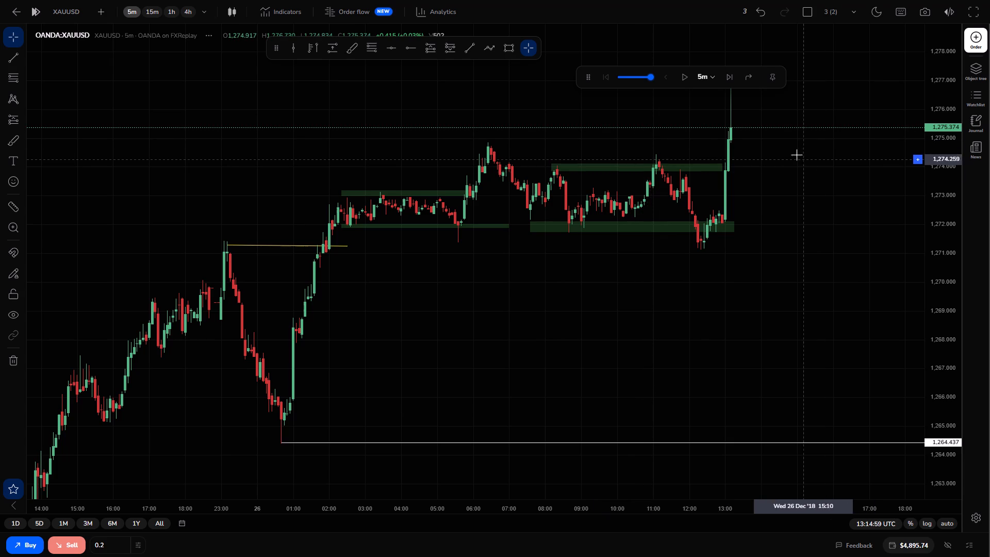
pyautogui.moveTo(796, 154); pyautogui.dragTo(761, 149)
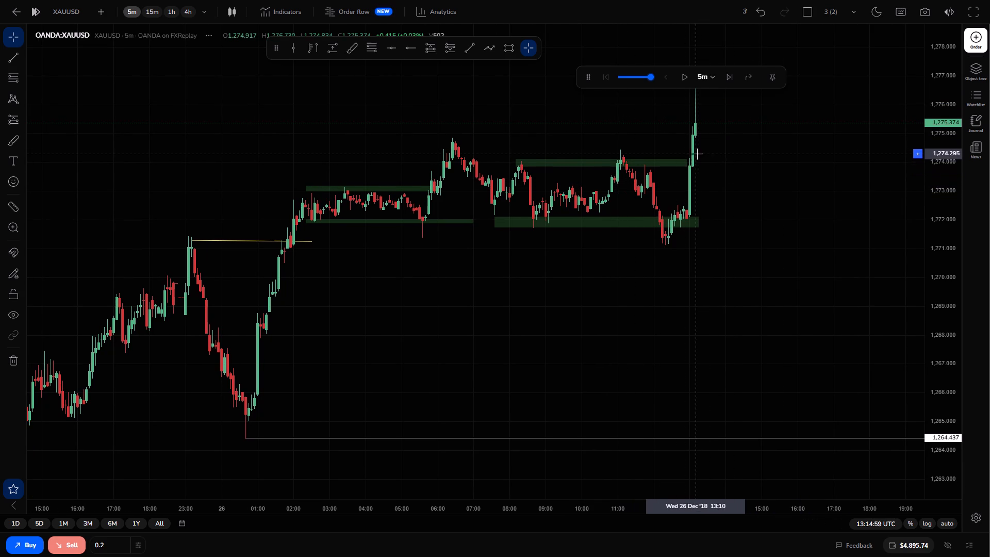
pyautogui.doubleClick(730, 80)
pyautogui.moveTo(694, 149); pyautogui.dragTo(708, 150)
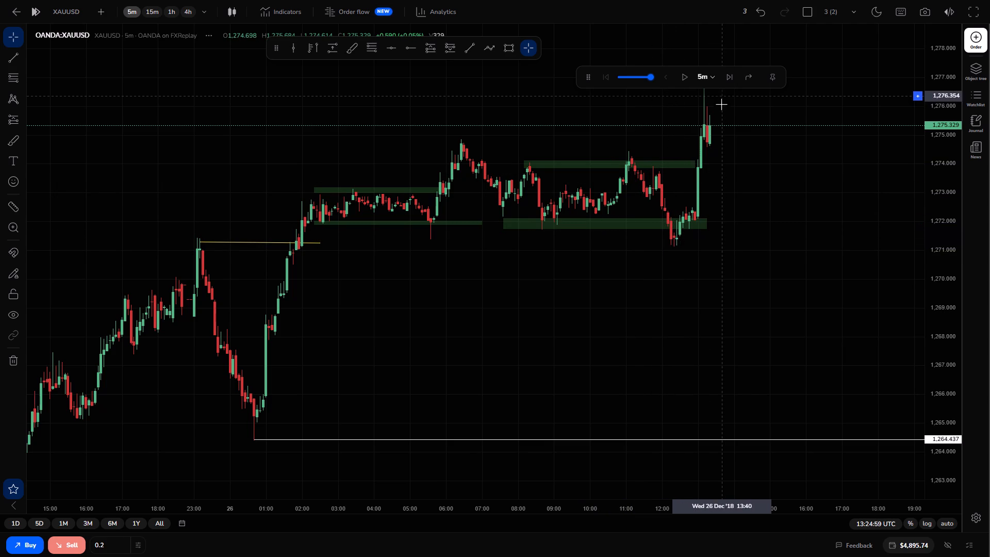
pyautogui.moveTo(727, 134); pyautogui.dragTo(709, 139)
pyautogui.scroll(1, 710, 142)
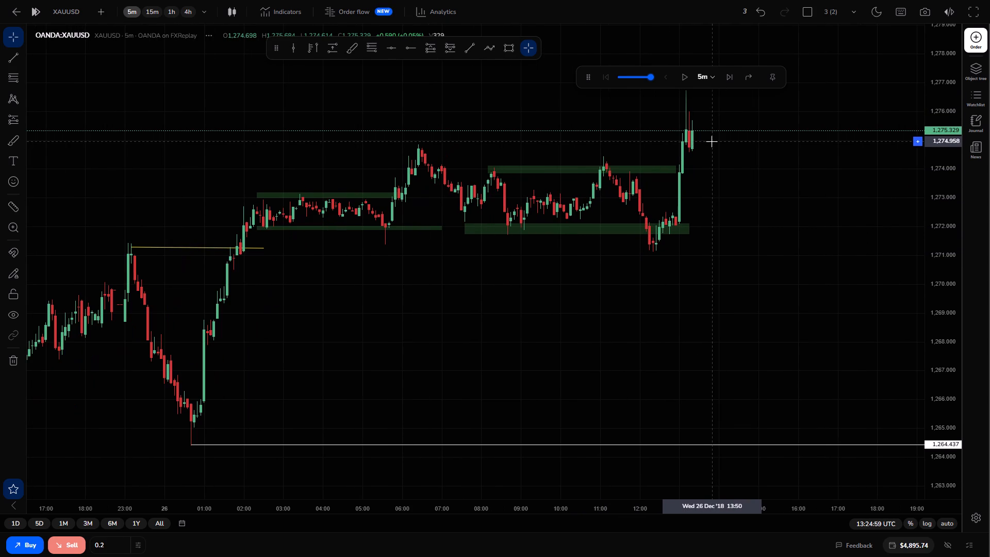
pyautogui.tripleClick(730, 77)
pyautogui.doubleClick(730, 77)
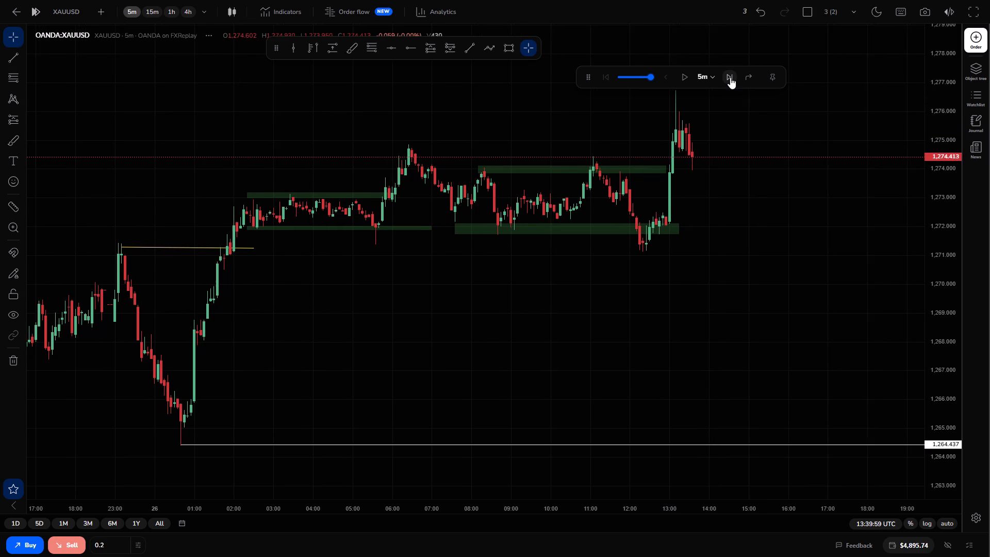
pyautogui.moveTo(734, 129); pyautogui.dragTo(733, 149)
pyautogui.moveTo(716, 152); pyautogui.dragTo(707, 165)
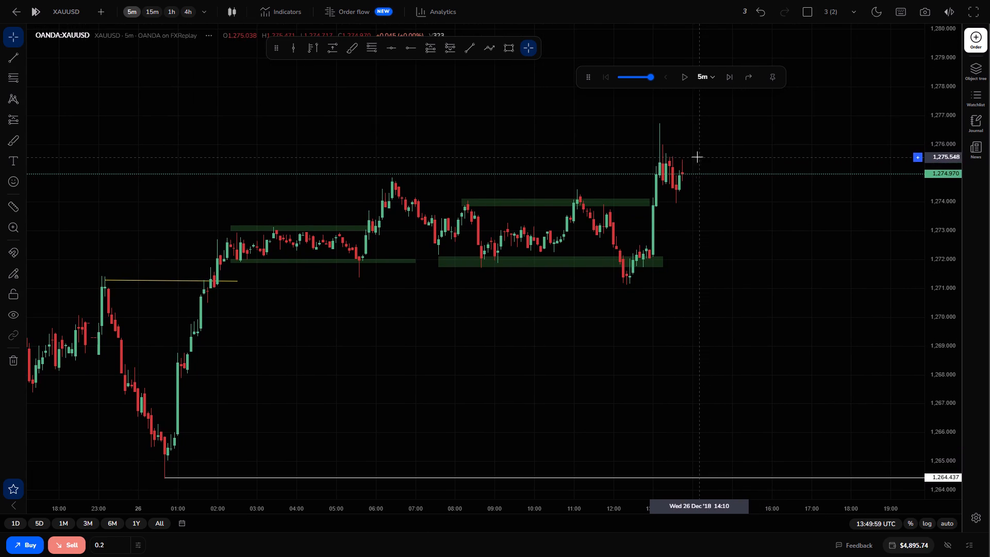
# Draw a horizontal ray at about 1,276.766 from the high of the spike after 13:00.
pyautogui.moveTo(692, 146); pyautogui.dragTo(629, 138)
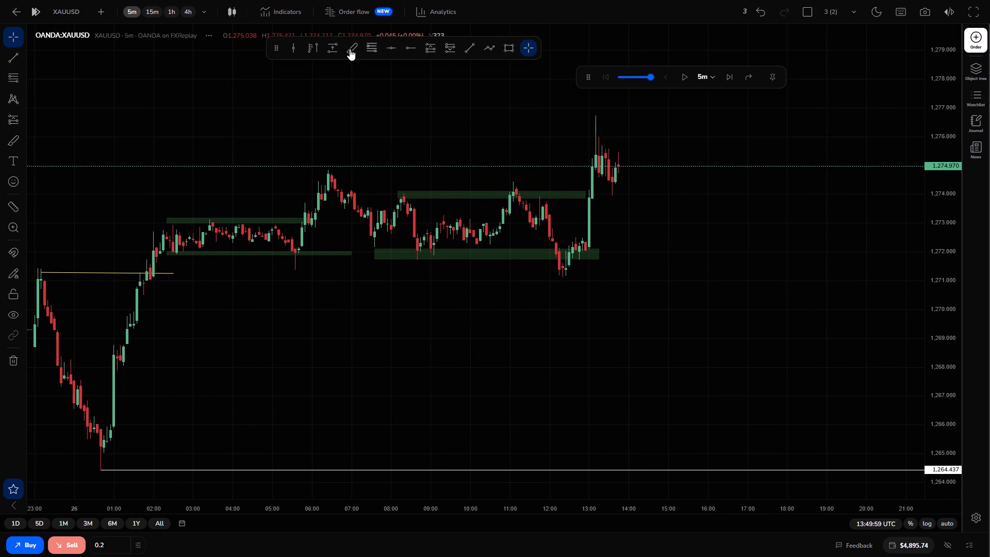
pyautogui.click(413, 52)
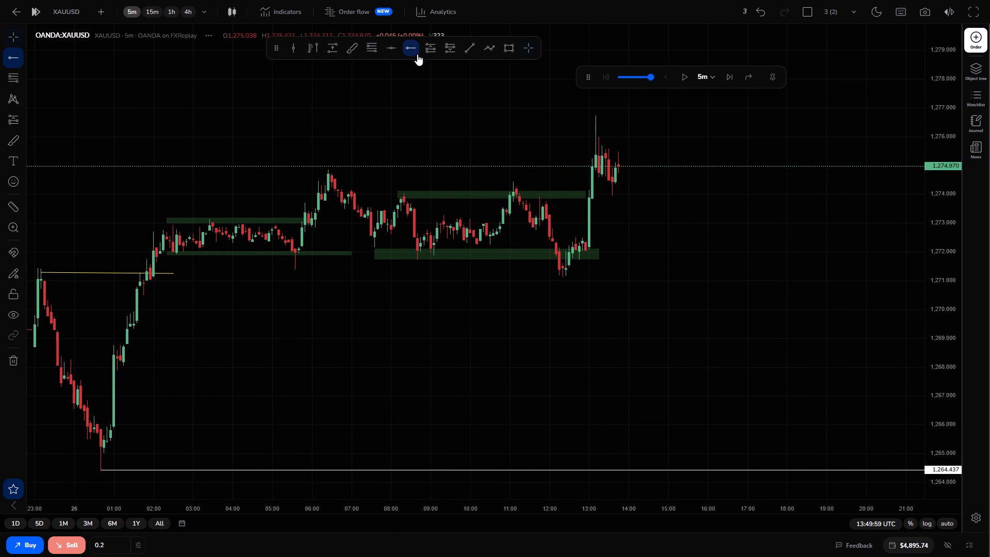
pyautogui.click(593, 114)
pyautogui.click(606, 158)
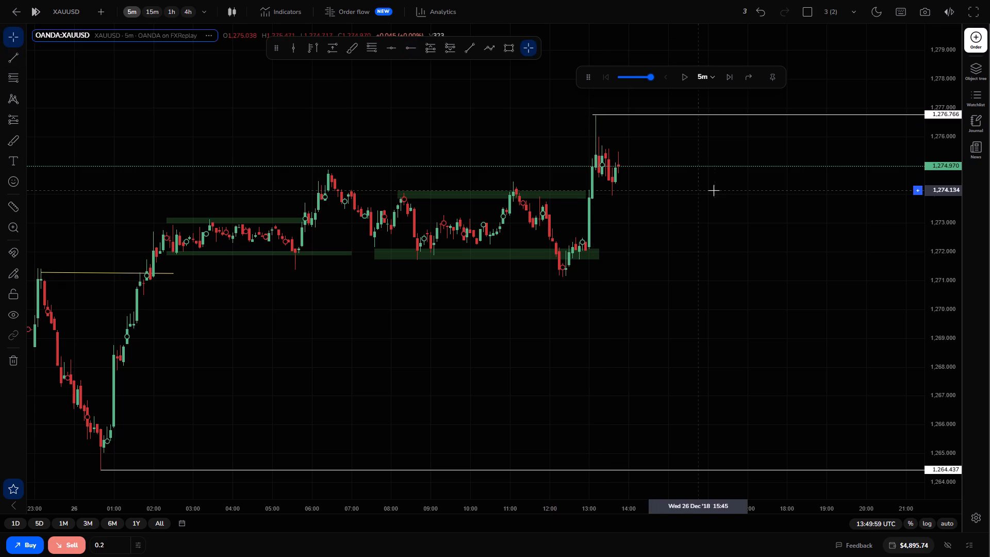
# Advance the replay candle by candle to 14:14:59 UTC, following price below the new ray.
pyautogui.moveTo(713, 190); pyautogui.dragTo(684, 193)
pyautogui.scroll(-1, 645, 175)
pyautogui.scroll(1, 645, 175)
pyautogui.click(644, 170)
pyautogui.moveTo(739, 212); pyautogui.dragTo(720, 211)
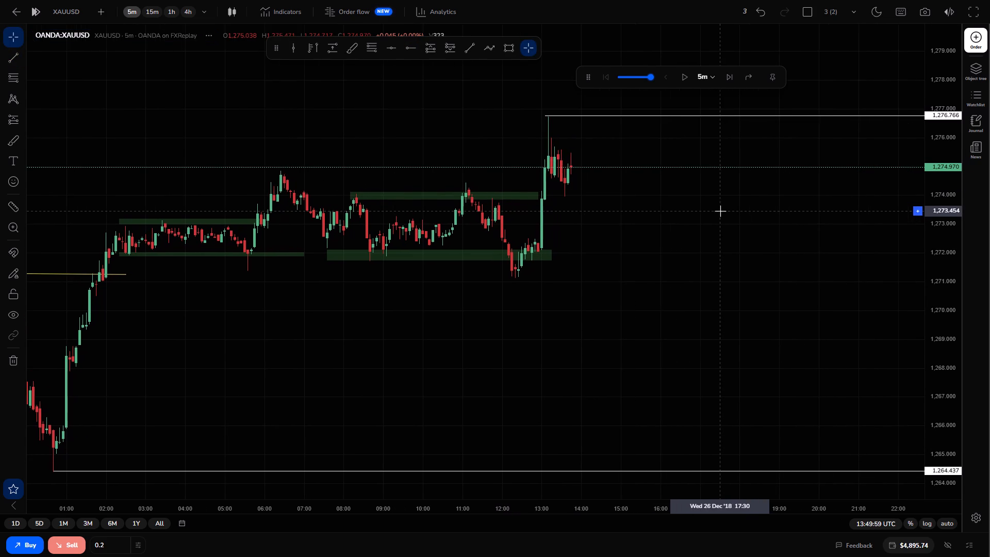
pyautogui.scroll(-1, 716, 204)
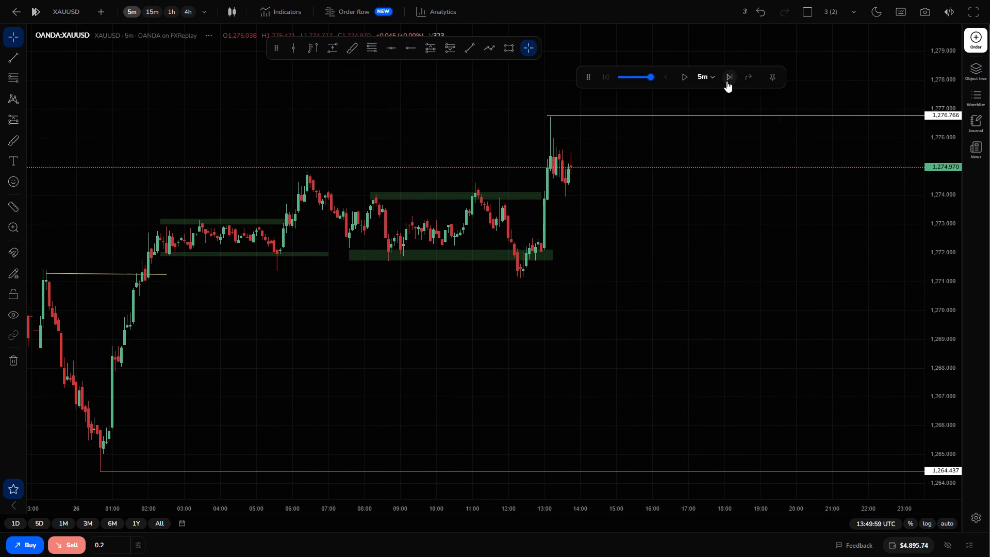
pyautogui.tripleClick(728, 80)
pyautogui.doubleClick(728, 80)
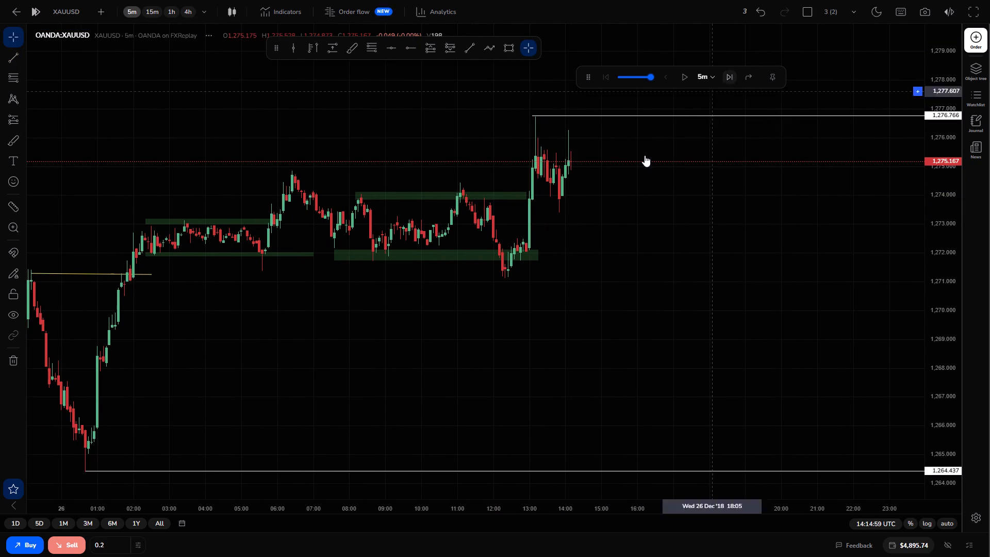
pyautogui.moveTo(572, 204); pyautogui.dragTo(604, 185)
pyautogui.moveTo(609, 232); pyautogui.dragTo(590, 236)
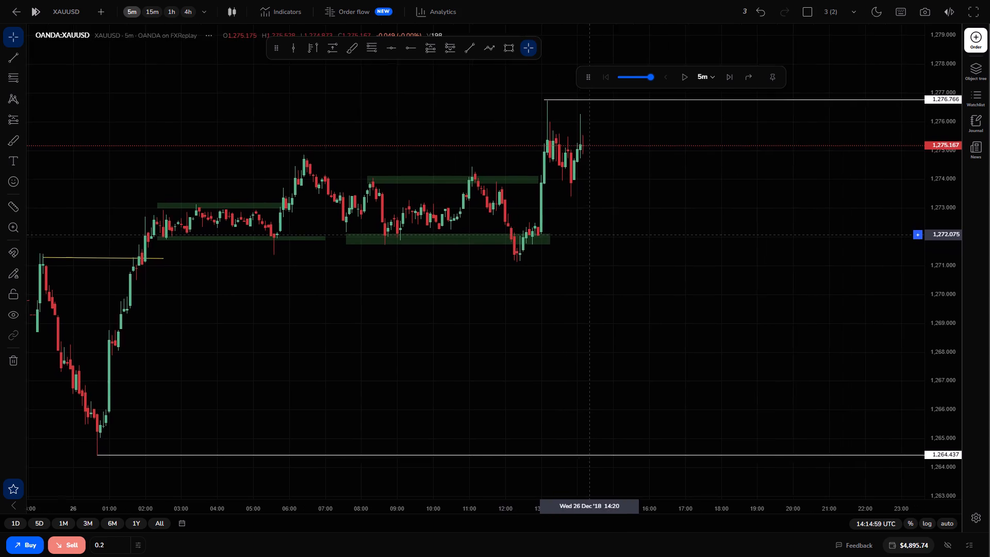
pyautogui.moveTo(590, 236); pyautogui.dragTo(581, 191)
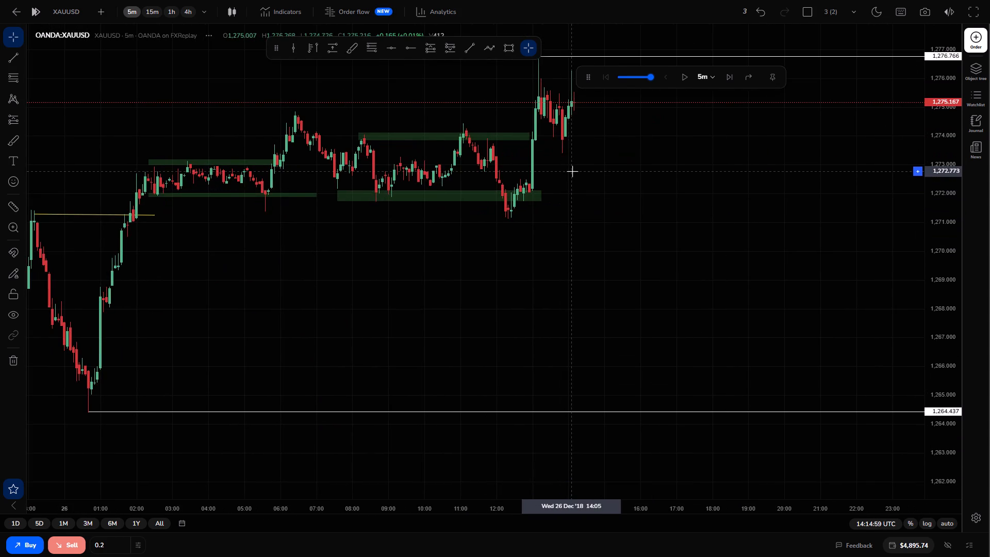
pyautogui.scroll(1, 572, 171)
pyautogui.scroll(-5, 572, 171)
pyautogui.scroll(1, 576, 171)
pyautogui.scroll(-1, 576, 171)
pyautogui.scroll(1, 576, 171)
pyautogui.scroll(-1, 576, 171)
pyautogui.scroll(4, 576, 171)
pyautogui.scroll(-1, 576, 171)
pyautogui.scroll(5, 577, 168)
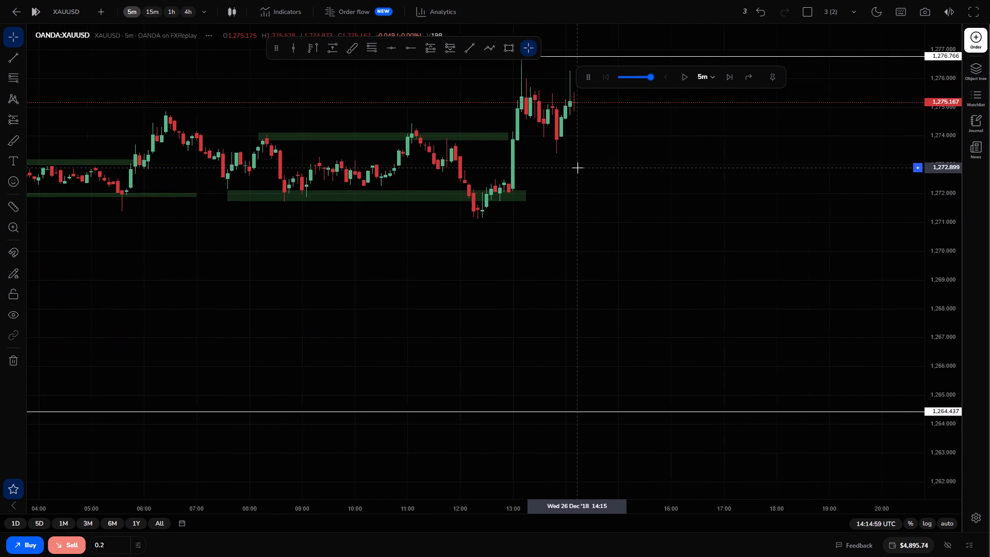
# Advance the replay candle by candle to 15:09:59 UTC, following price around the 1,276.766 ray.
pyautogui.moveTo(598, 125); pyautogui.dragTo(602, 166)
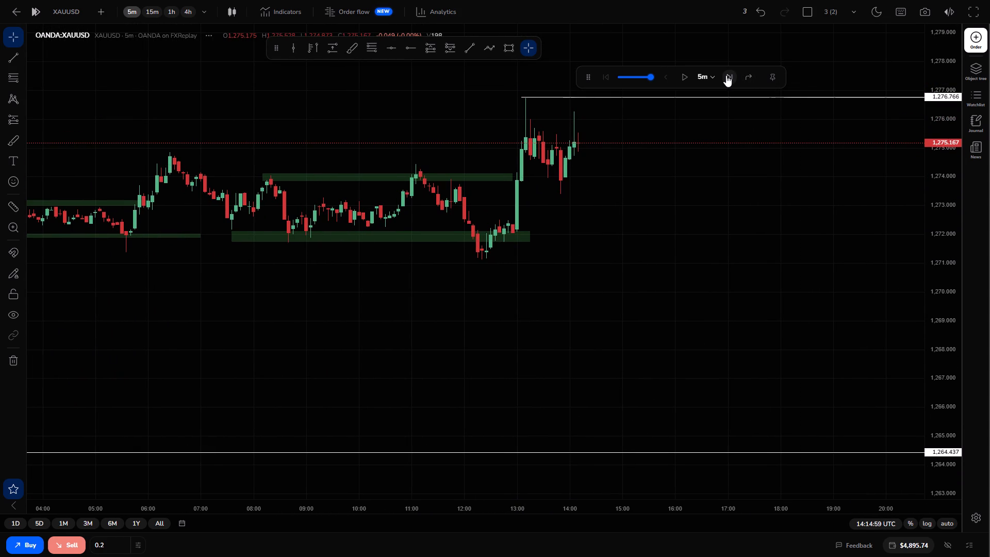
pyautogui.tripleClick(726, 75)
pyautogui.doubleClick(725, 75)
pyautogui.click(725, 75)
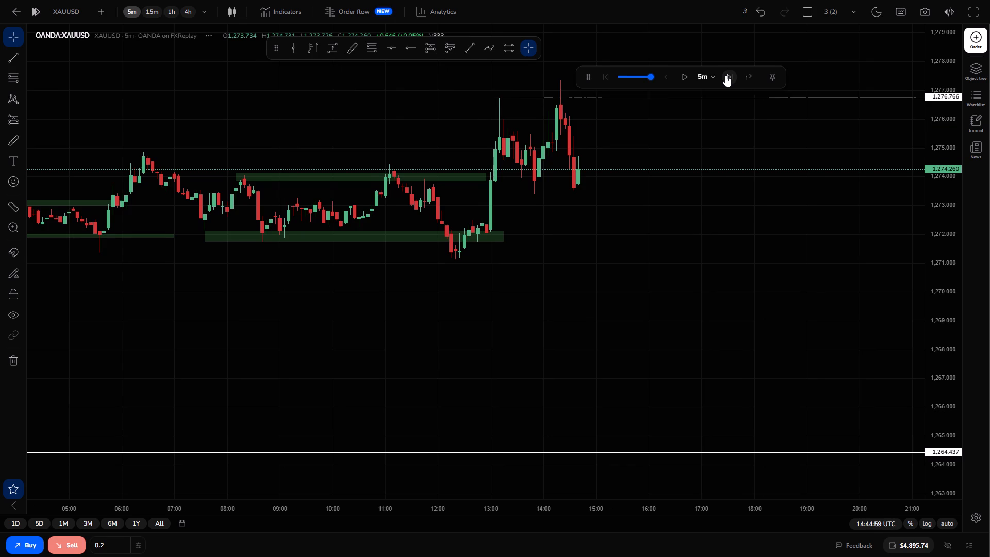
pyautogui.tripleClick(725, 75)
pyautogui.doubleClick(725, 75)
# Draw a rectangle zone over the recent highs at about 1,277.1 to 1,277.3, from 13:15 to about 16:30.
pyautogui.moveTo(705, 154); pyautogui.dragTo(696, 188)
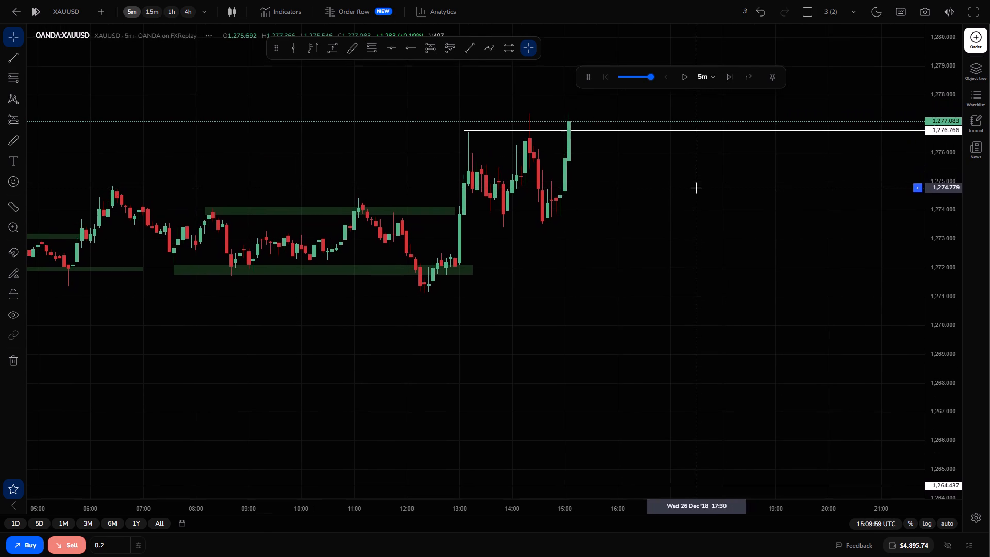
pyautogui.moveTo(582, 243); pyautogui.dragTo(600, 241)
pyautogui.moveTo(618, 220); pyautogui.dragTo(613, 227)
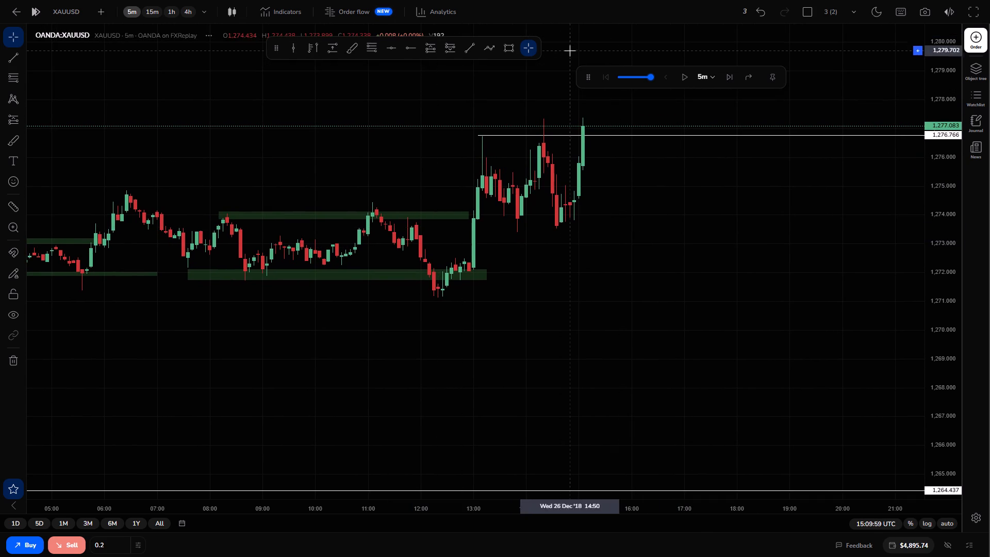
pyautogui.click(515, 46)
pyautogui.click(488, 119)
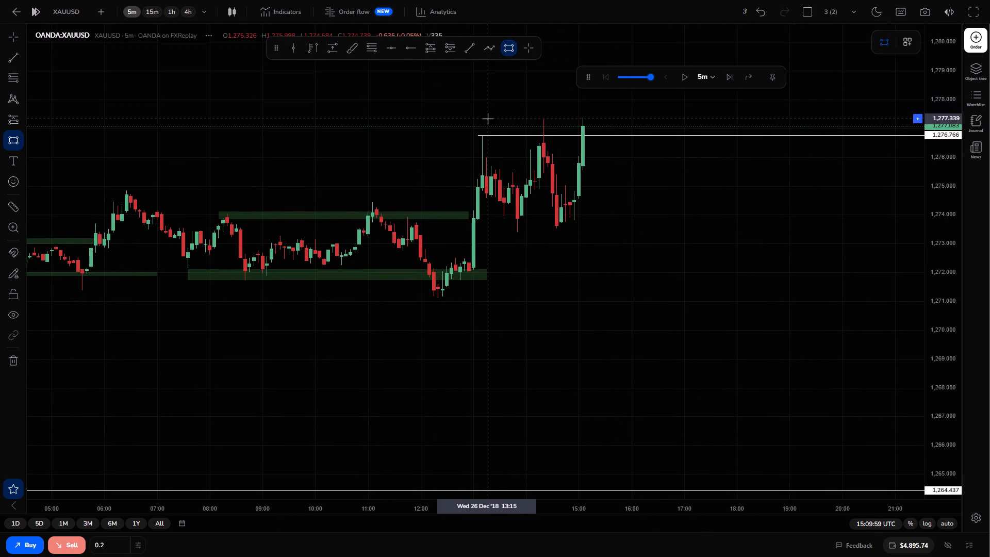
pyautogui.click(658, 125)
pyautogui.click(653, 189)
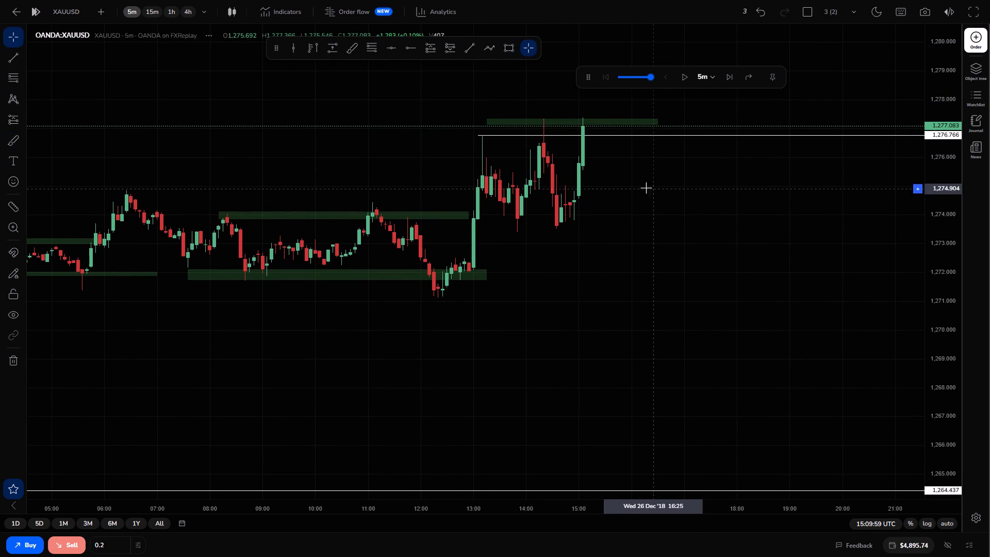
# Draw a rectangle zone over the recent lows at about 1,273.4 to 1,273.7, from 13:10 to about 17:55.
pyautogui.click(512, 51)
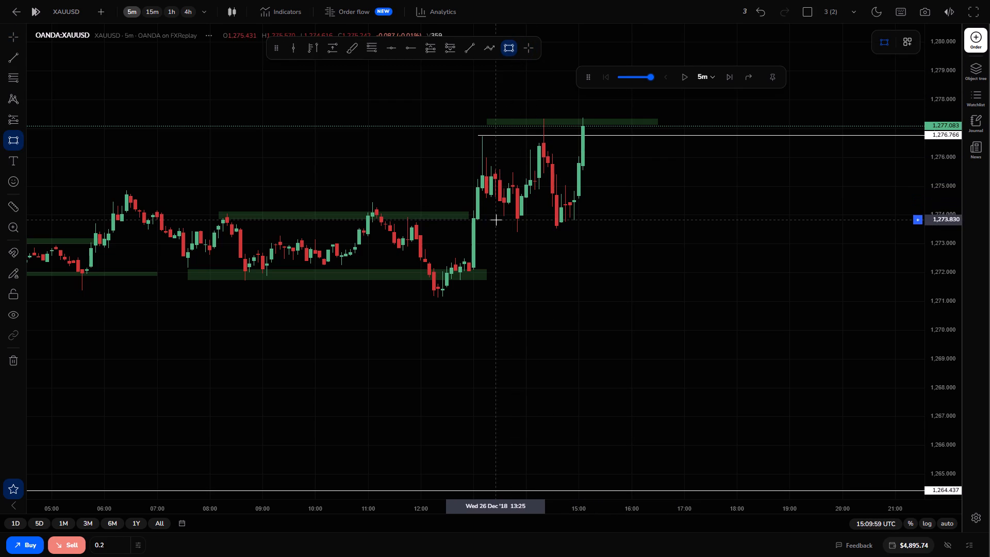
pyautogui.click(484, 223)
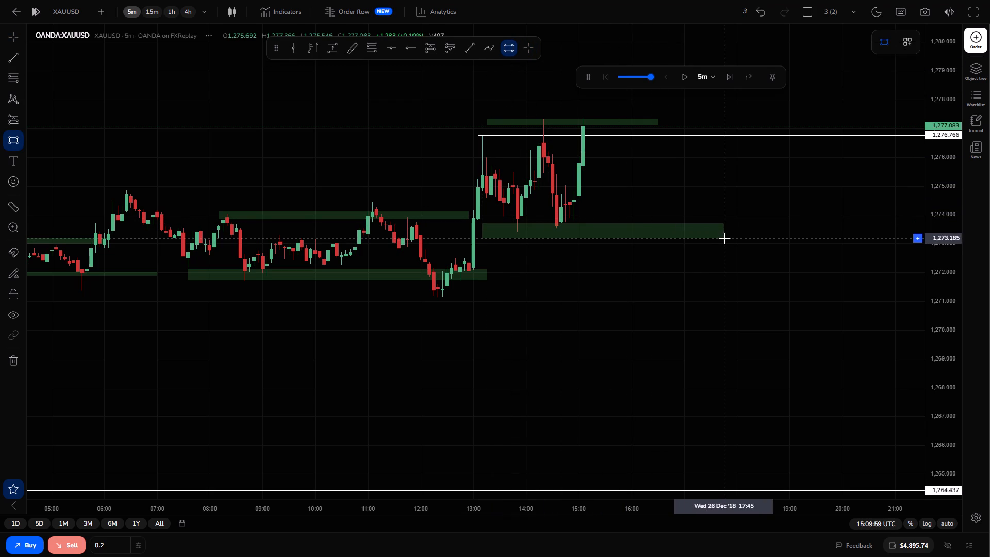
pyautogui.click(731, 233)
pyautogui.click(632, 292)
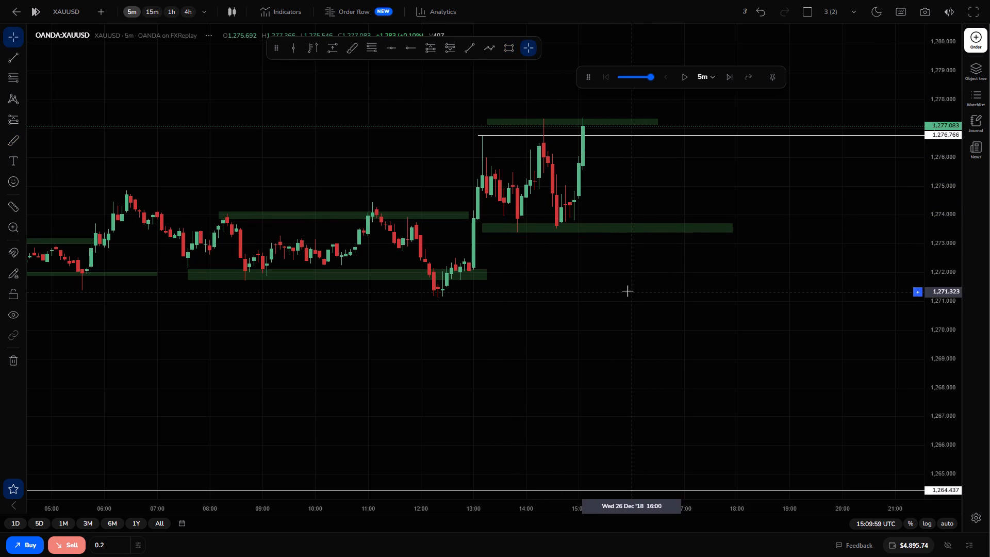
# Examine the earlier price structure and marked levels before 26 December, returning to the latest candles and range zones.
pyautogui.scroll(1, 488, 258)
pyautogui.scroll(-3, 489, 258)
pyautogui.moveTo(434, 313); pyautogui.dragTo(639, 212)
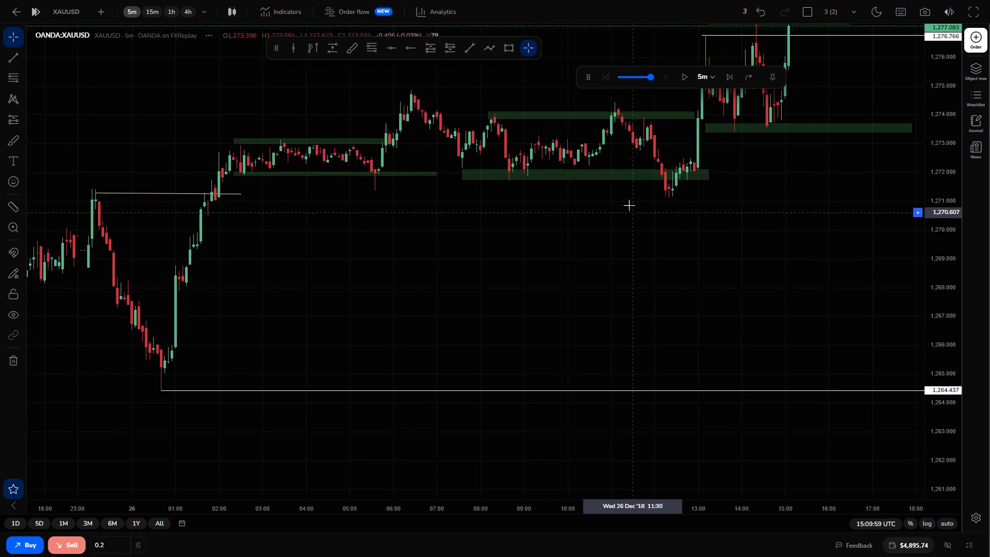
pyautogui.scroll(-2, 631, 177)
pyautogui.scroll(1, 629, 185)
pyautogui.scroll(-4, 630, 189)
pyautogui.moveTo(767, 196); pyautogui.dragTo(753, 198)
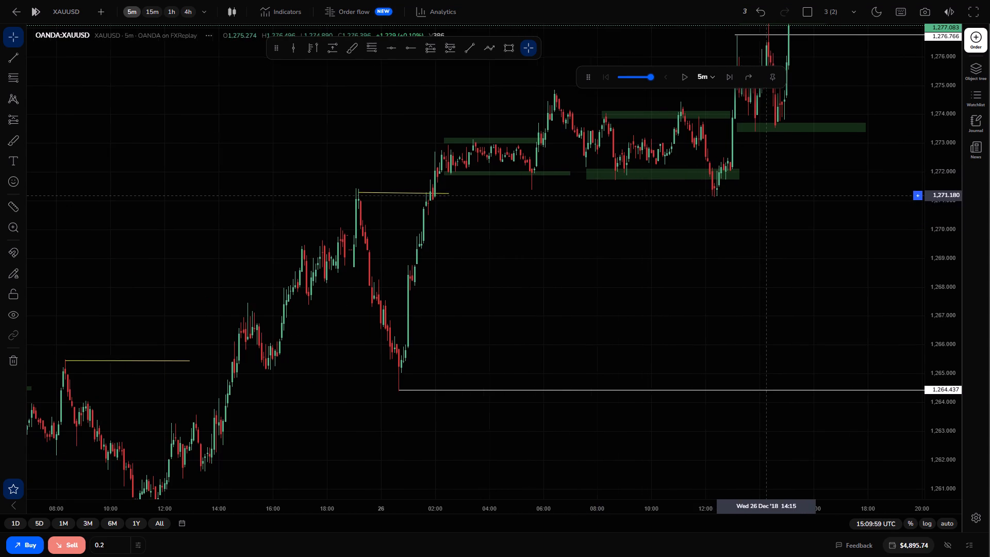
pyautogui.moveTo(753, 198); pyautogui.dragTo(442, 261)
pyautogui.scroll(1, 502, 182)
pyautogui.scroll(2, 506, 138)
pyautogui.scroll(-1, 506, 138)
pyautogui.scroll(1, 506, 138)
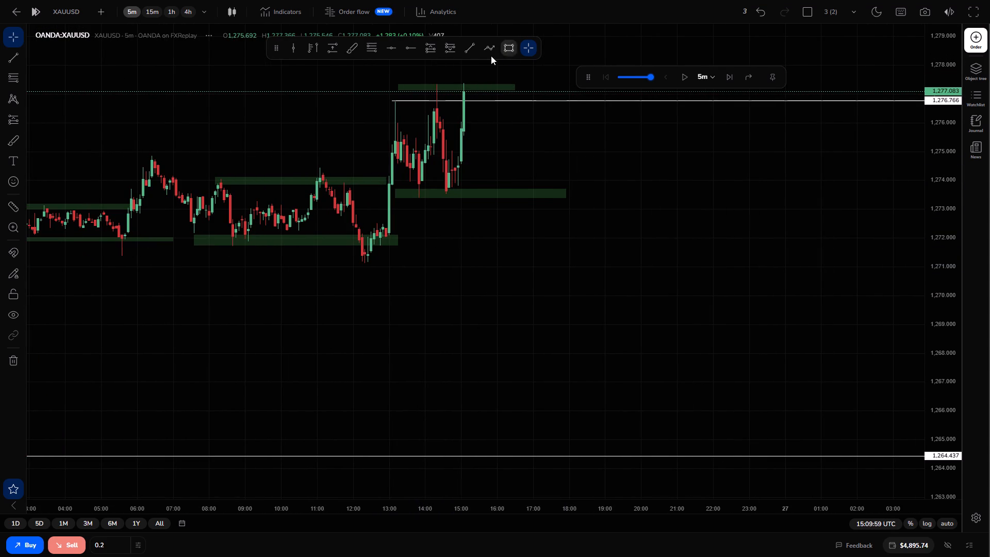
# Advance the replay candle by candle to 15:29:59 UTC, following price around the 1,276.766 ray and upper range zone.
pyautogui.click(731, 76)
pyautogui.click(731, 76)
pyautogui.click(731, 76)
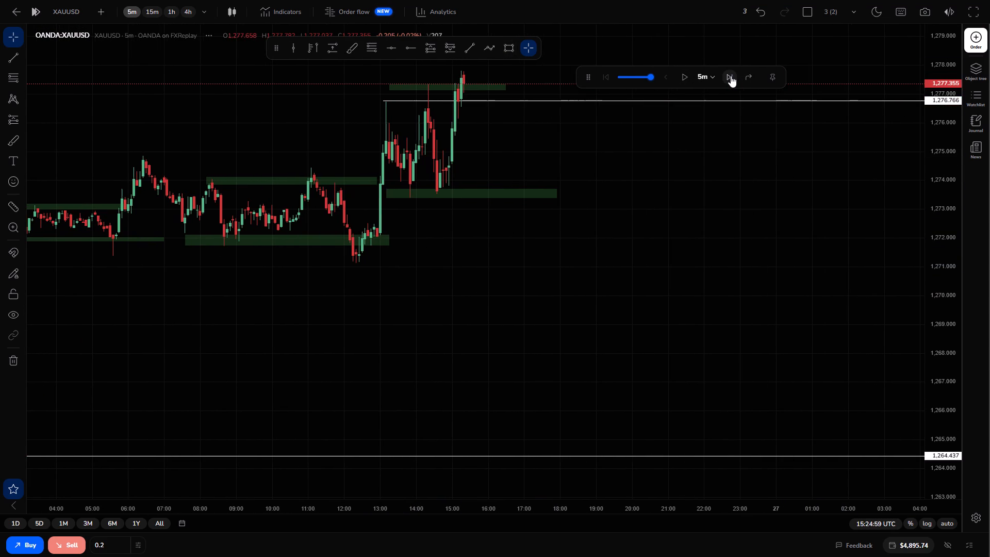
pyautogui.click(731, 76)
# Check the latest price action on the 1-hour and 15-minute timeframes, returning to the 5-minute chart.
pyautogui.moveTo(527, 170); pyautogui.dragTo(599, 207)
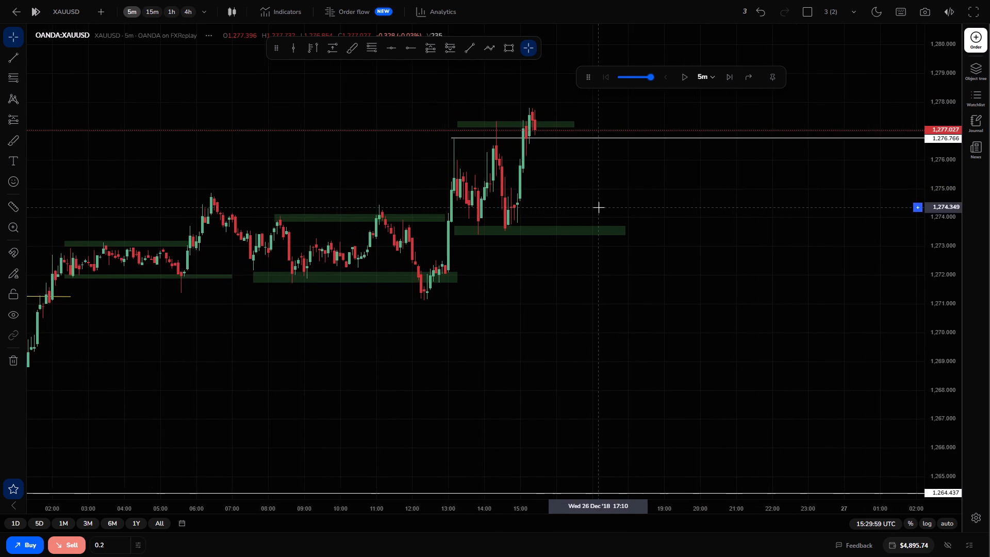
pyautogui.scroll(2, 599, 209)
pyautogui.moveTo(555, 185); pyautogui.dragTo(569, 209)
pyautogui.click(170, 12)
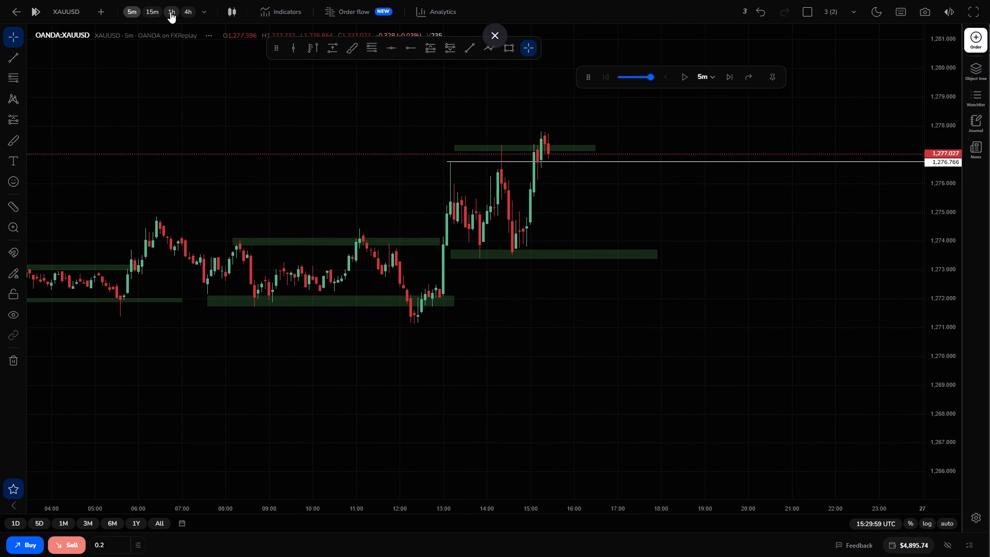
pyautogui.click(152, 15)
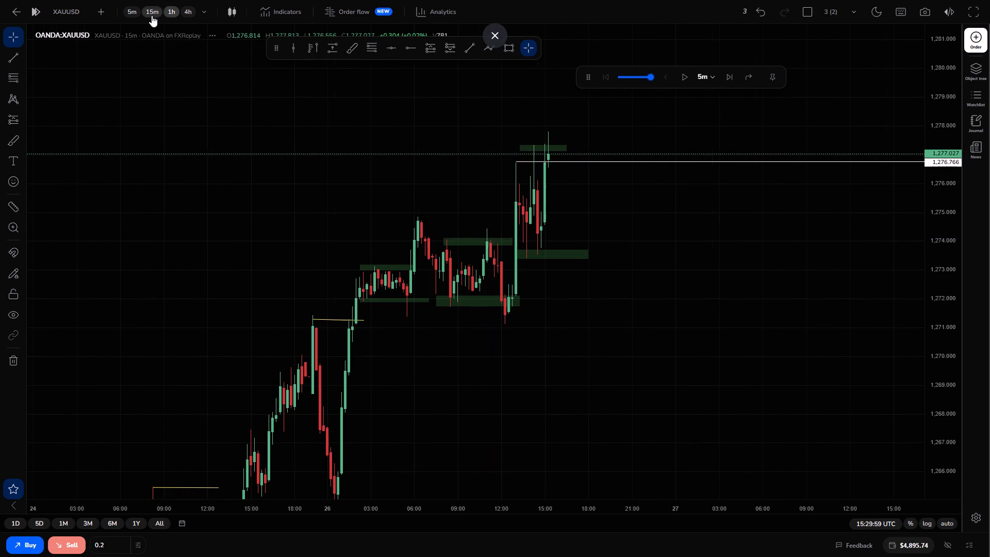
pyautogui.click(132, 14)
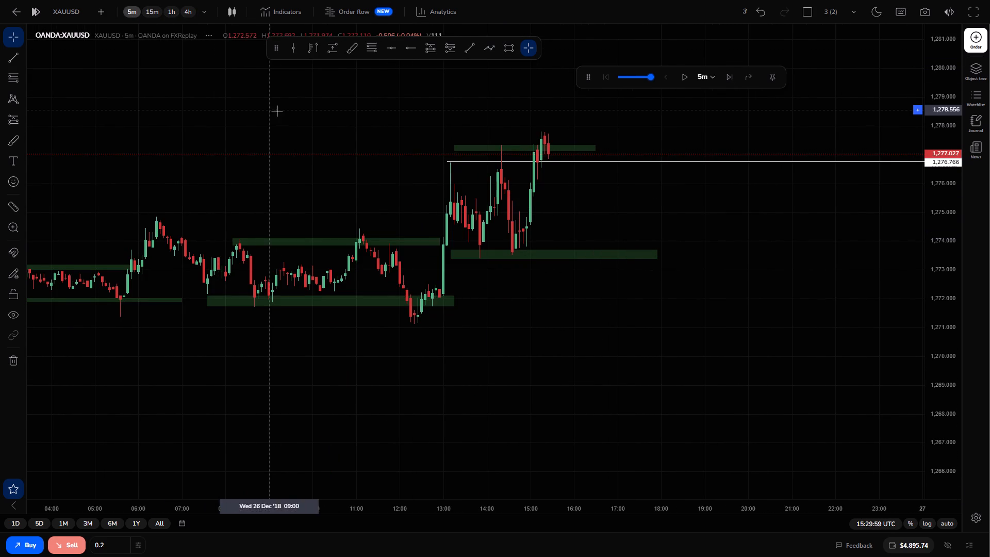
# Move the upper range zone down onto the 1,276.766 ray, covering about 1,276.8 to 1,277.0 and starting at about 13:00.
pyautogui.moveTo(341, 142); pyautogui.dragTo(349, 124)
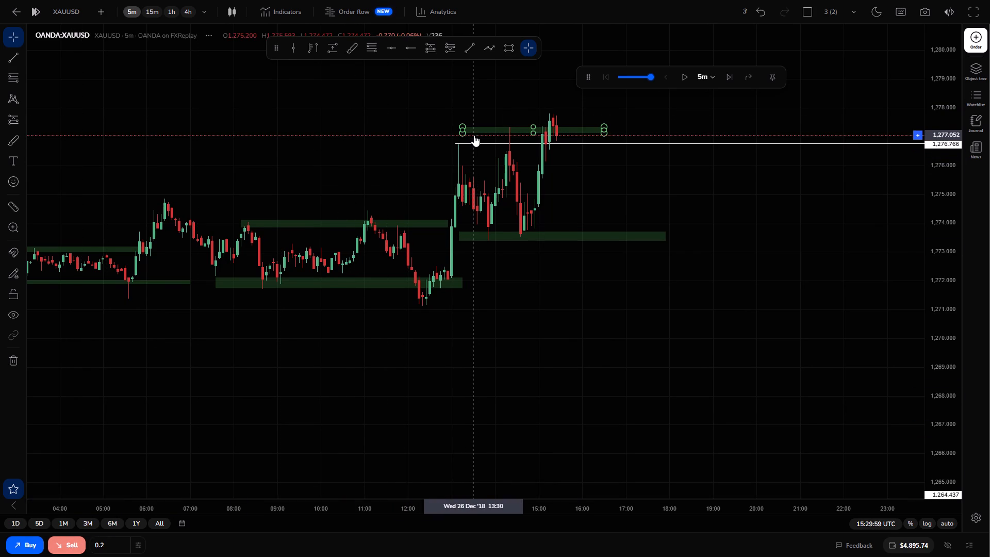
pyautogui.moveTo(474, 136); pyautogui.dragTo(461, 146)
pyautogui.click(415, 183)
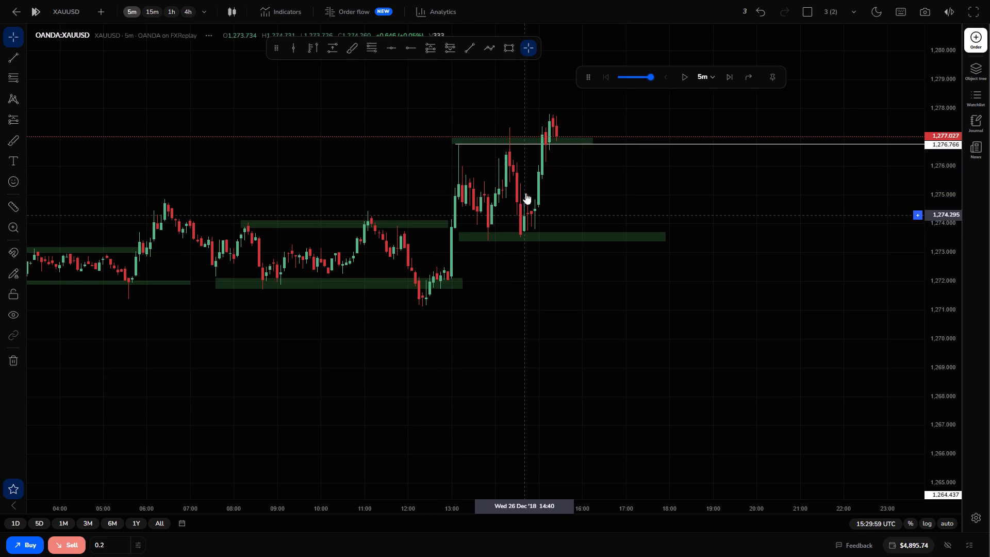
# Advance the replay candle by candle to 17:14:59 UTC, following price around the two latest range zones.
pyautogui.tripleClick(728, 77)
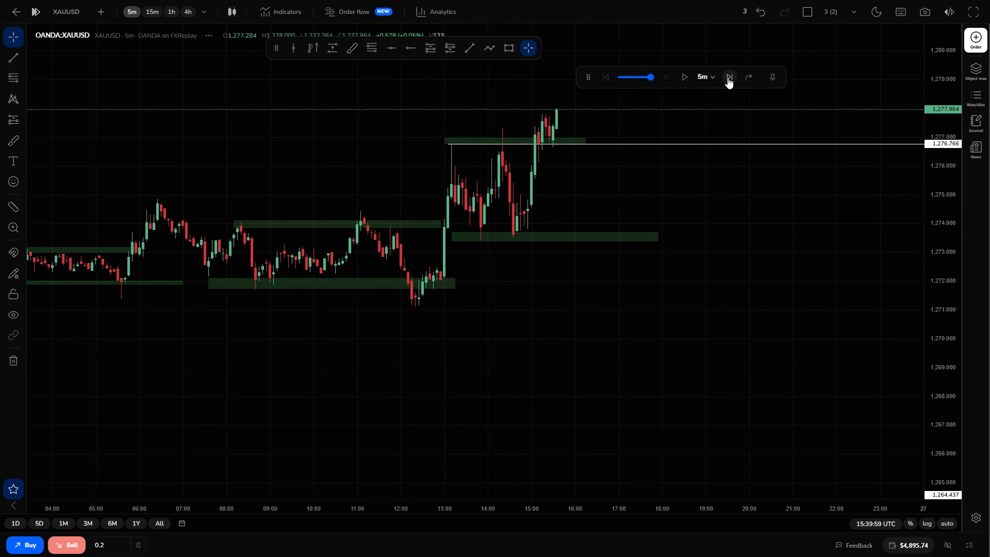
pyautogui.tripleClick(728, 77)
pyautogui.tripleClick(728, 77)
pyautogui.tripleClick(728, 77)
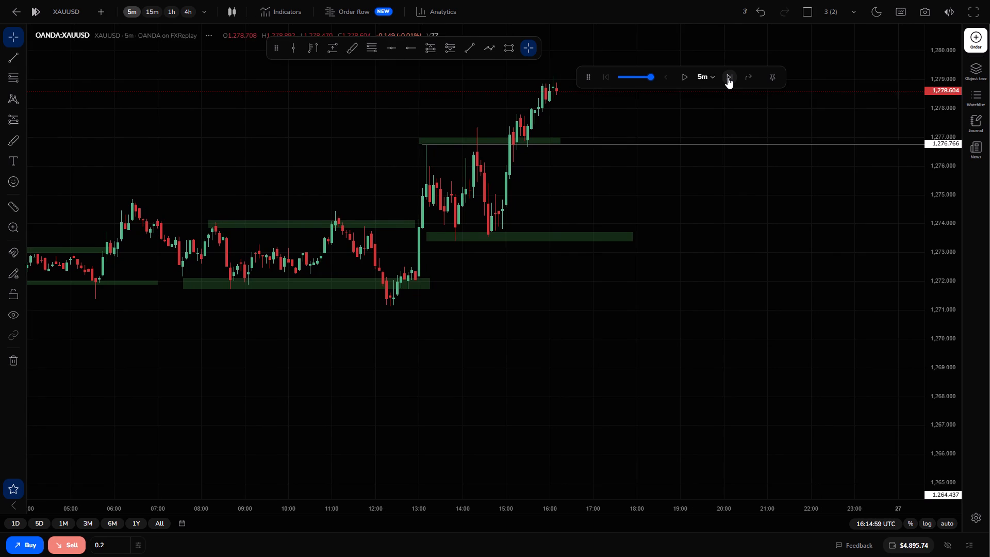
pyautogui.tripleClick(728, 77)
pyautogui.tripleClick(727, 78)
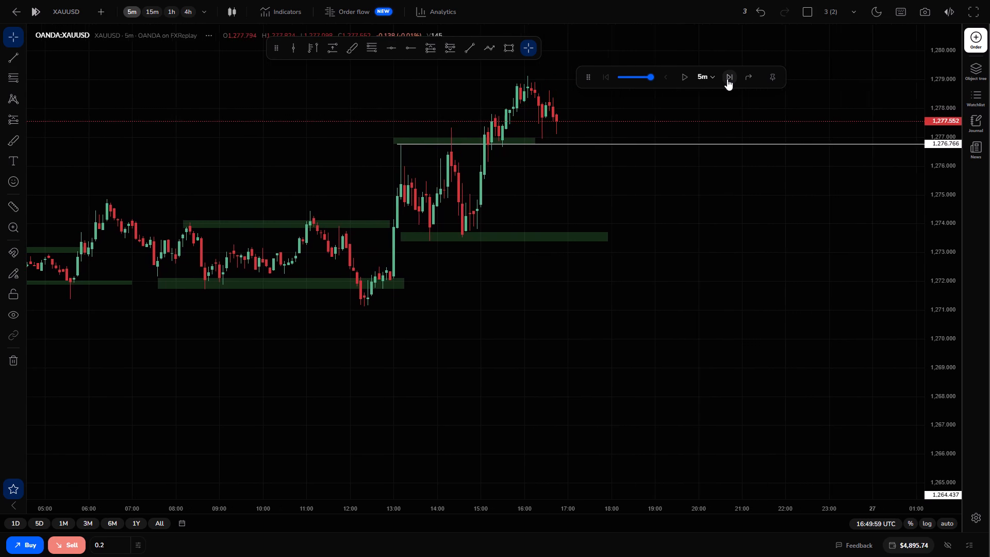
pyautogui.tripleClick(727, 79)
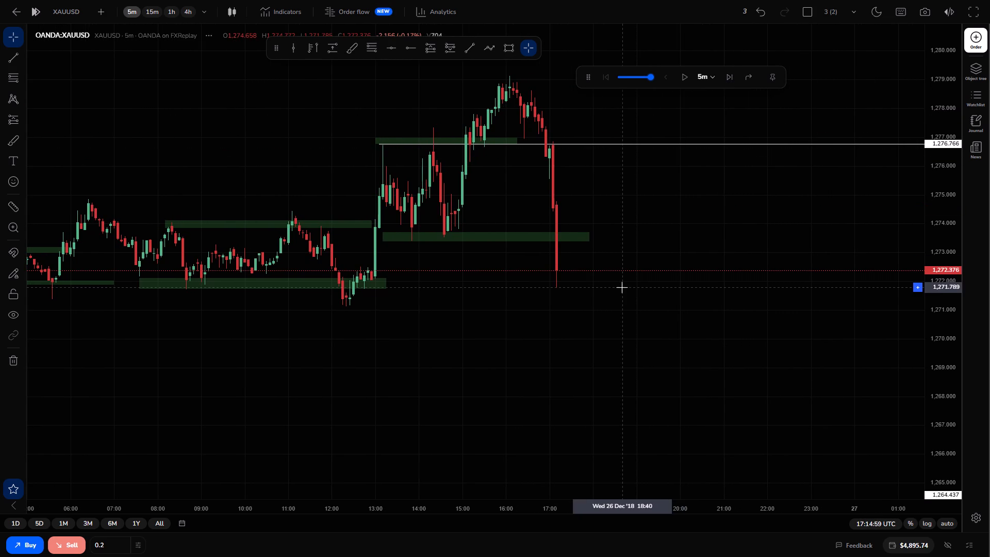
# Examine the 26 December price structure, comparing the latest drop with the range zones, the 1,276.766 ray and earlier lows.
pyautogui.moveTo(622, 287); pyautogui.dragTo(640, 282)
pyautogui.scroll(2, 609, 176)
pyautogui.scroll(-1, 609, 175)
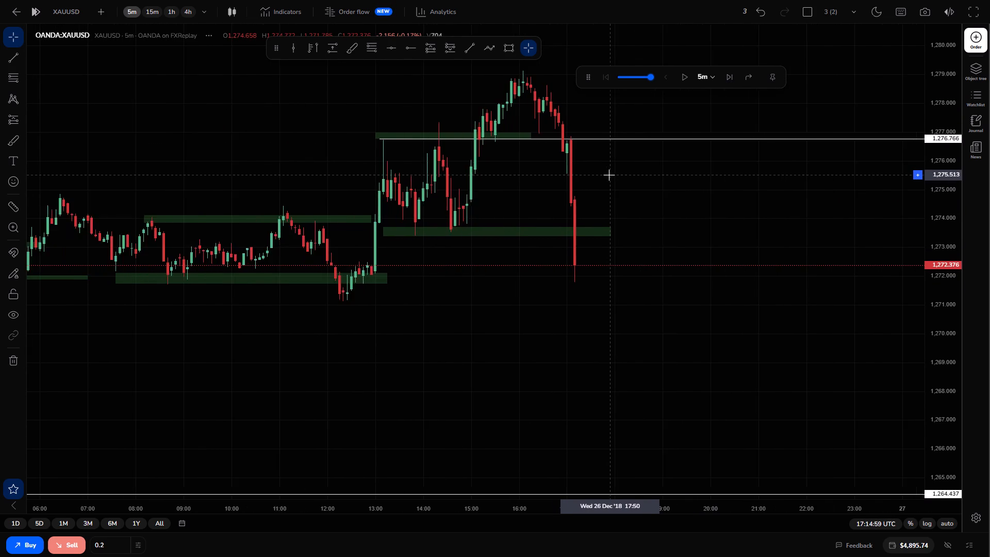
pyautogui.scroll(-2, 609, 175)
pyautogui.scroll(1, 609, 175)
pyautogui.scroll(-1, 609, 175)
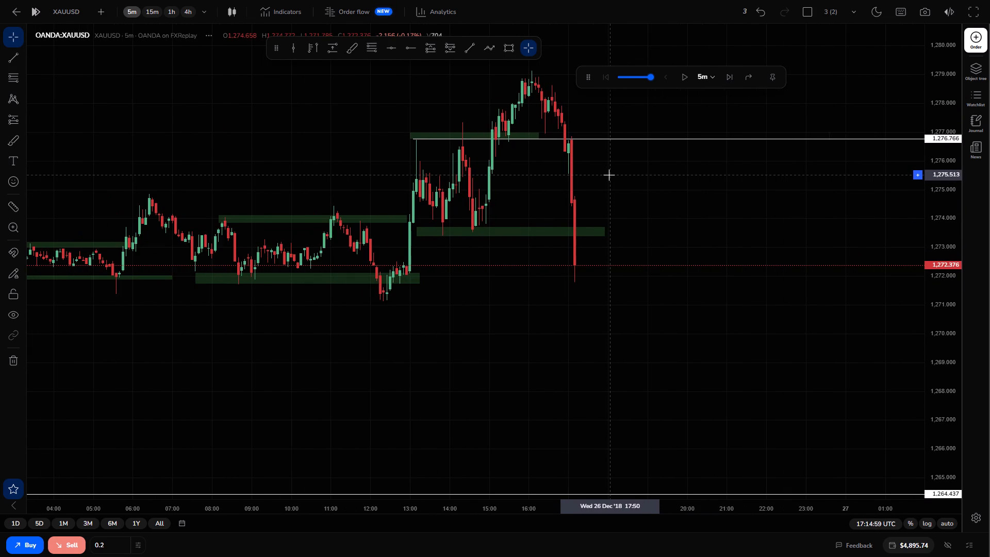
pyautogui.scroll(1, 609, 175)
pyautogui.scroll(-1, 609, 175)
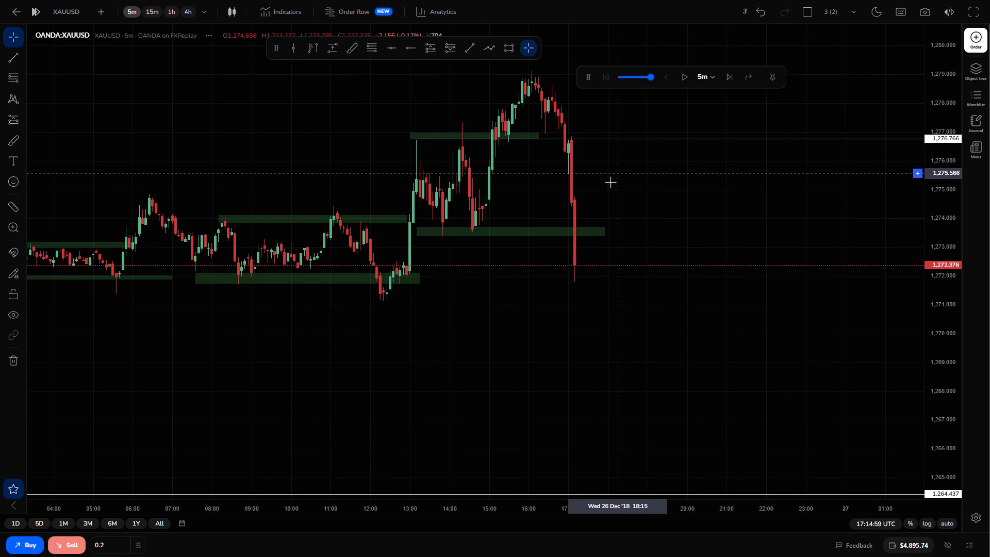
pyautogui.moveTo(378, 299); pyautogui.dragTo(460, 303)
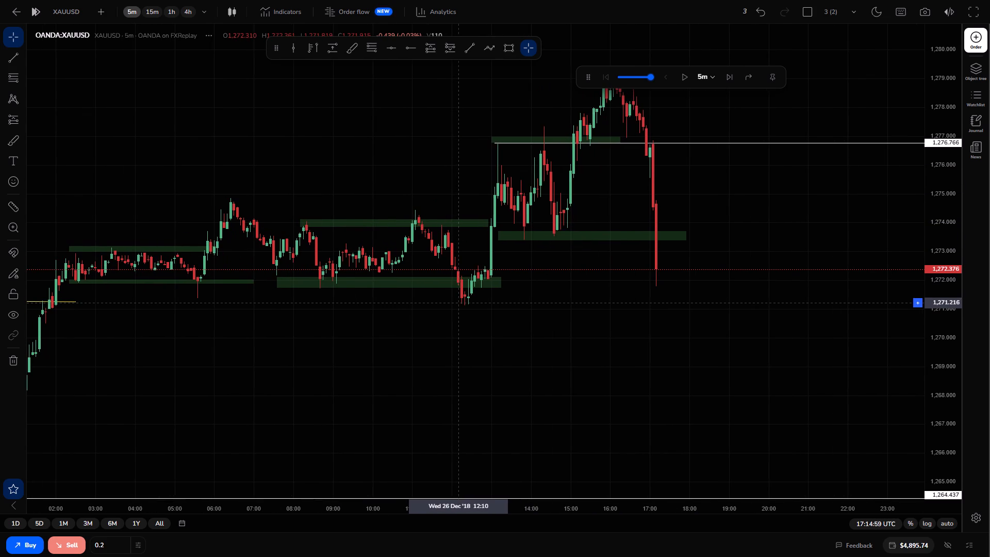
pyautogui.moveTo(460, 303); pyautogui.dragTo(562, 307)
pyautogui.moveTo(671, 302); pyautogui.dragTo(657, 317)
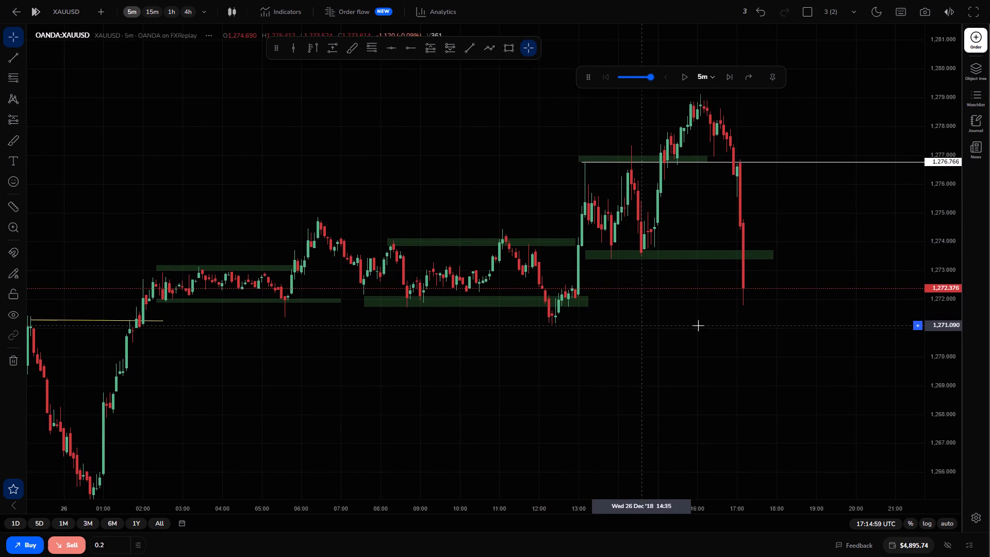
pyautogui.moveTo(701, 324); pyautogui.dragTo(641, 324)
pyautogui.scroll(1, 639, 312)
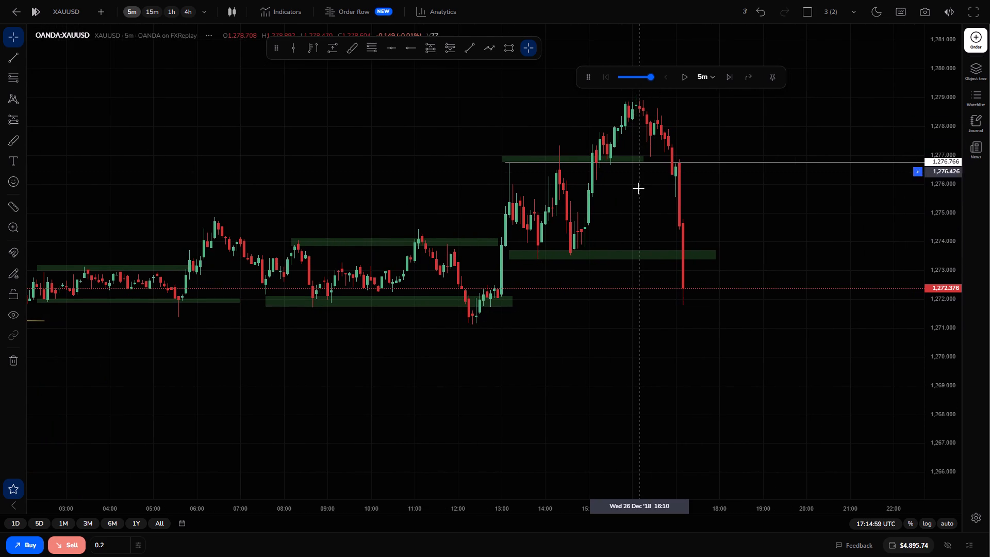
pyautogui.moveTo(638, 188); pyautogui.dragTo(628, 205)
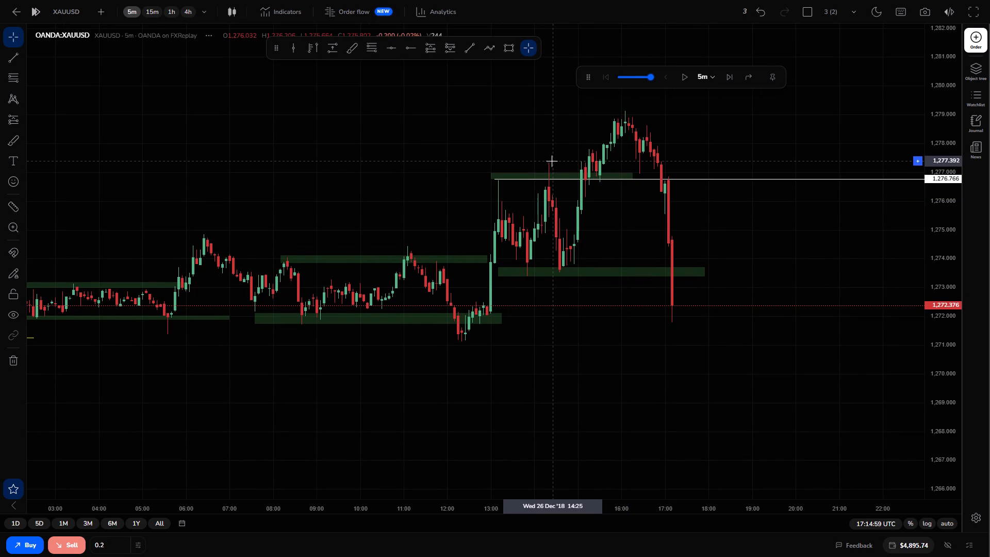
pyautogui.moveTo(570, 153); pyautogui.dragTo(552, 163)
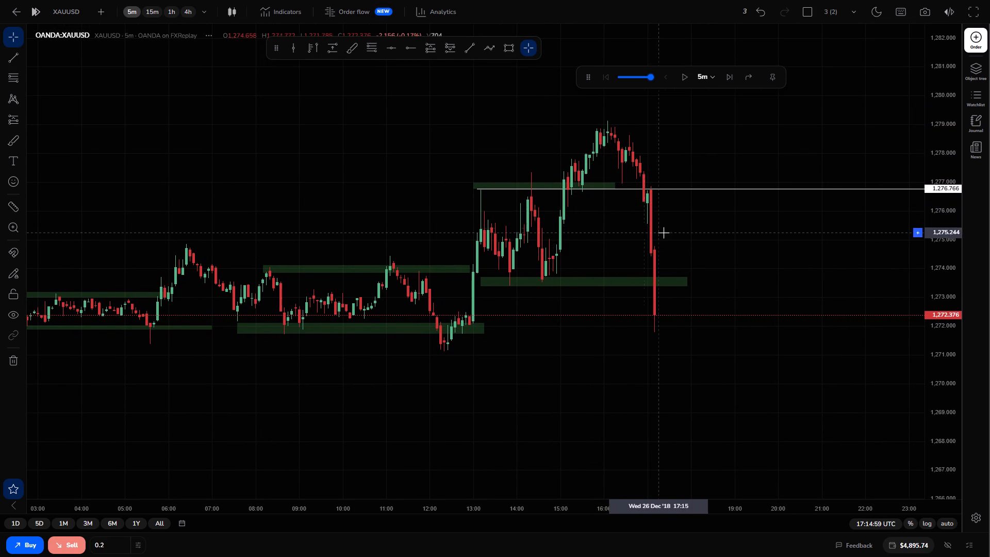
pyautogui.moveTo(666, 218); pyautogui.dragTo(647, 222)
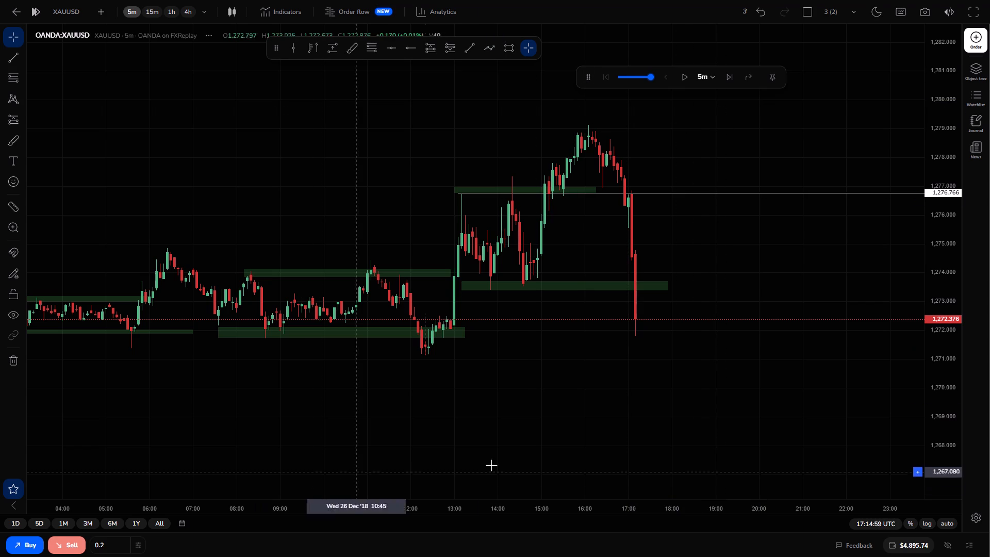
pyautogui.moveTo(633, 412); pyautogui.dragTo(606, 356)
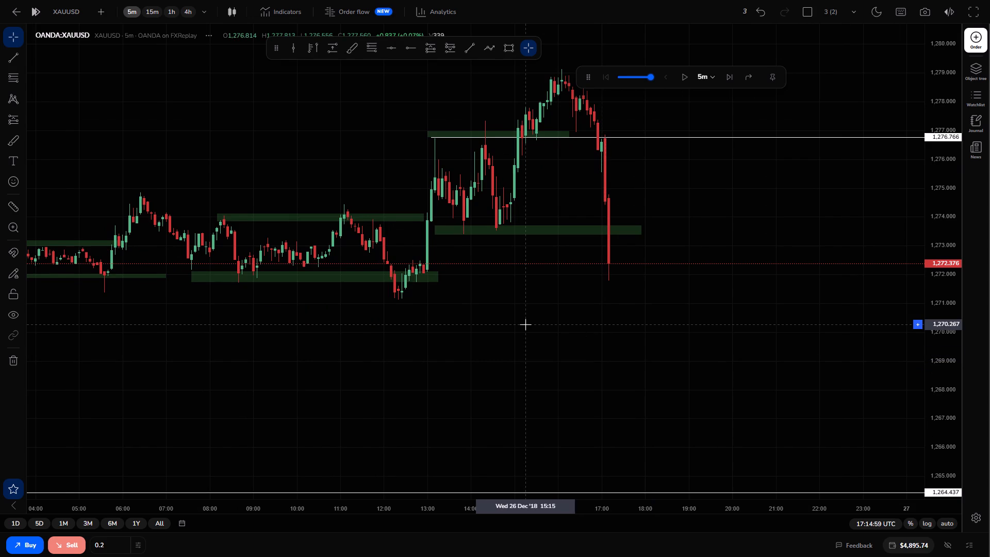
pyautogui.scroll(1, 525, 324)
pyautogui.moveTo(519, 323); pyautogui.dragTo(519, 364)
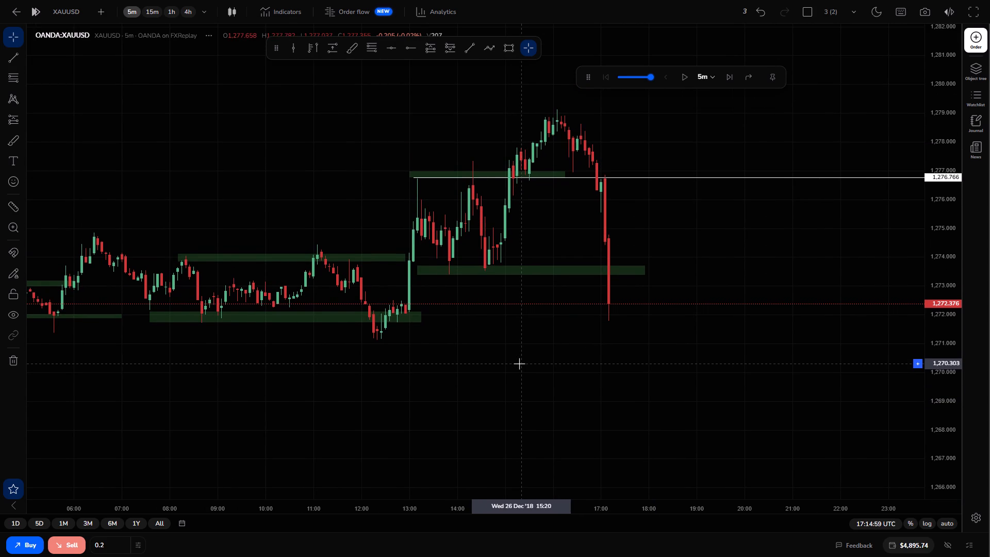
pyautogui.moveTo(542, 332); pyautogui.dragTo(542, 346)
pyautogui.scroll(-1, 543, 346)
pyautogui.scroll(2, 543, 346)
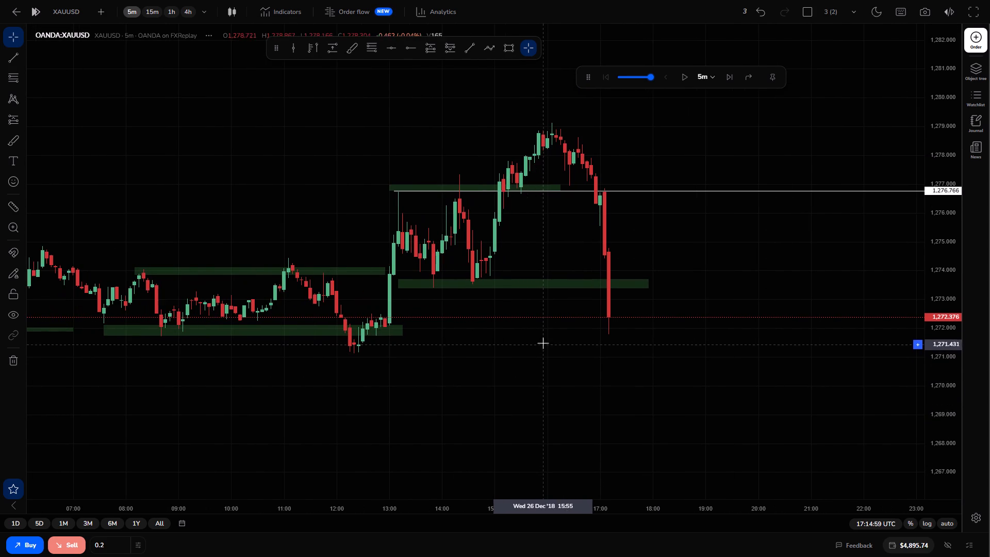
pyautogui.moveTo(435, 371); pyautogui.dragTo(470, 364)
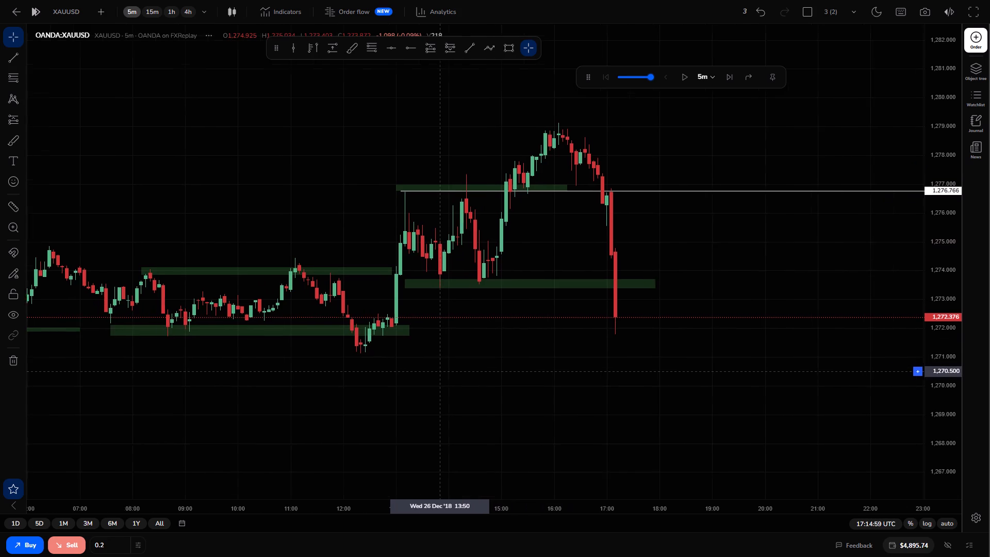
pyautogui.moveTo(470, 364); pyautogui.dragTo(470, 362)
pyautogui.moveTo(488, 307); pyautogui.dragTo(495, 324)
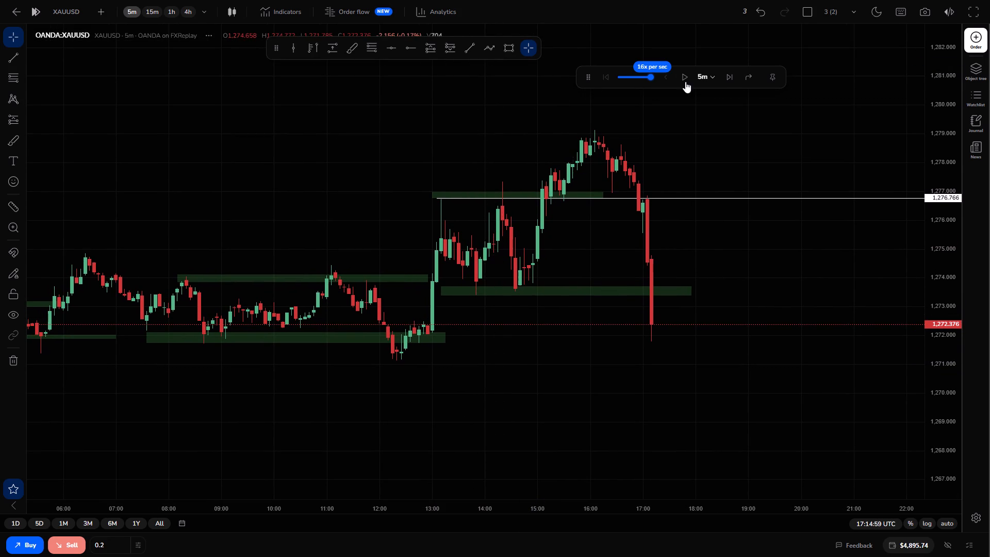
# Advance the replay candle by candle to 17:59:59 UTC, following the decline below the lower range zones.
pyautogui.tripleClick(729, 77)
pyautogui.click(729, 77)
pyautogui.click(725, 77)
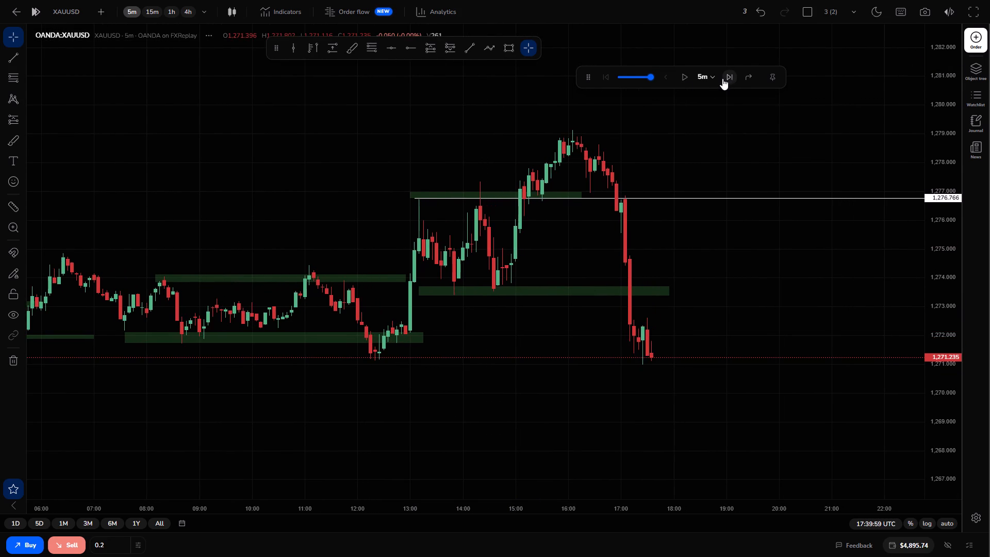
pyautogui.click(722, 78)
pyautogui.doubleClick(722, 78)
pyautogui.tripleClick(728, 76)
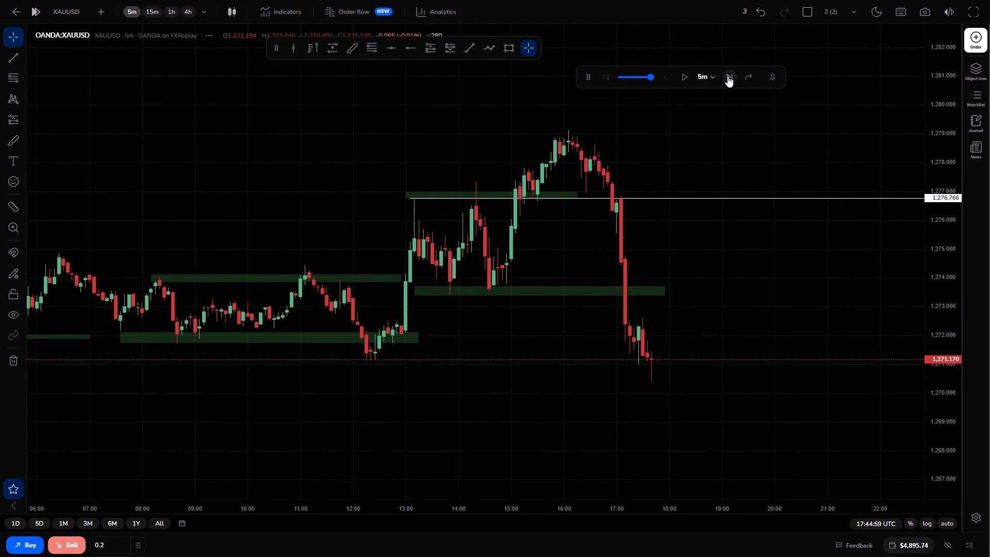
# Move the 1,276.766 horizontal ray up to the day's swing high at 1,279.147, starting at about 16:00.
pyautogui.moveTo(492, 392); pyautogui.dragTo(541, 337)
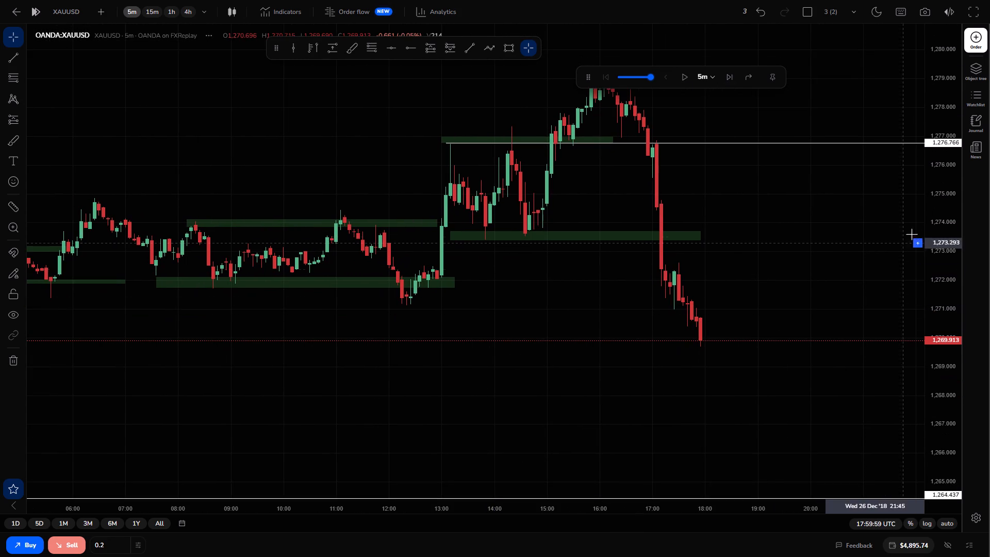
pyautogui.moveTo(882, 144); pyautogui.dragTo(929, 138)
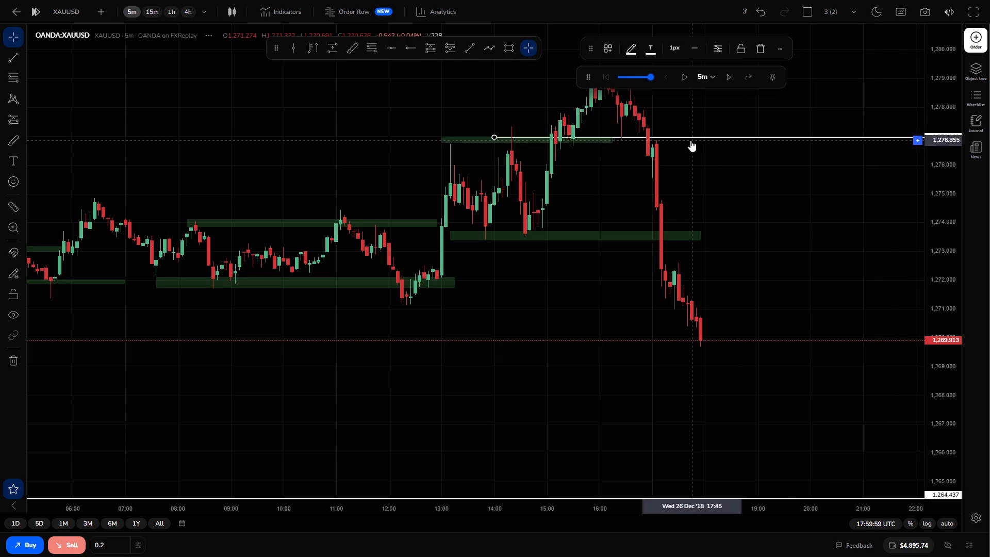
pyautogui.moveTo(690, 140); pyautogui.dragTo(789, 85)
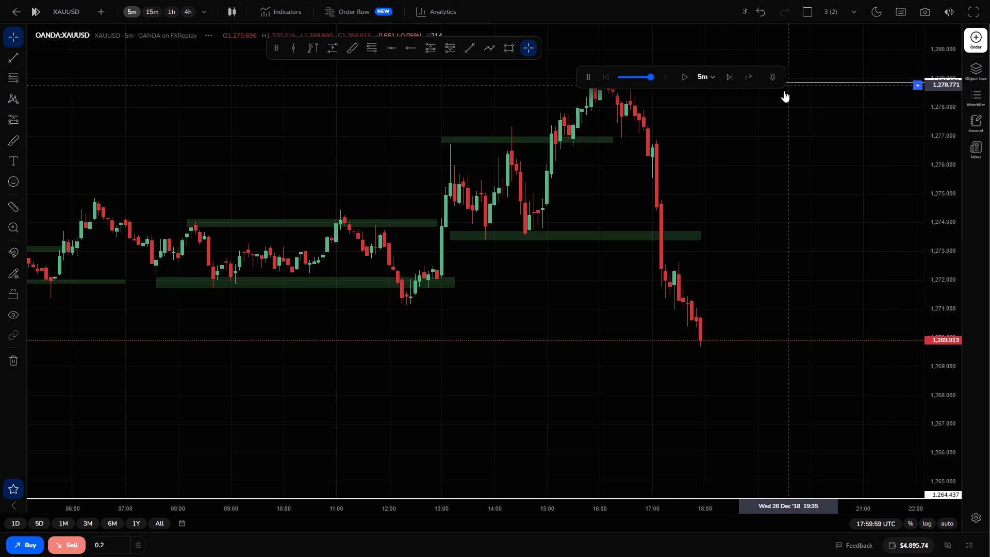
pyautogui.click(734, 175)
pyautogui.moveTo(760, 167); pyautogui.dragTo(731, 225)
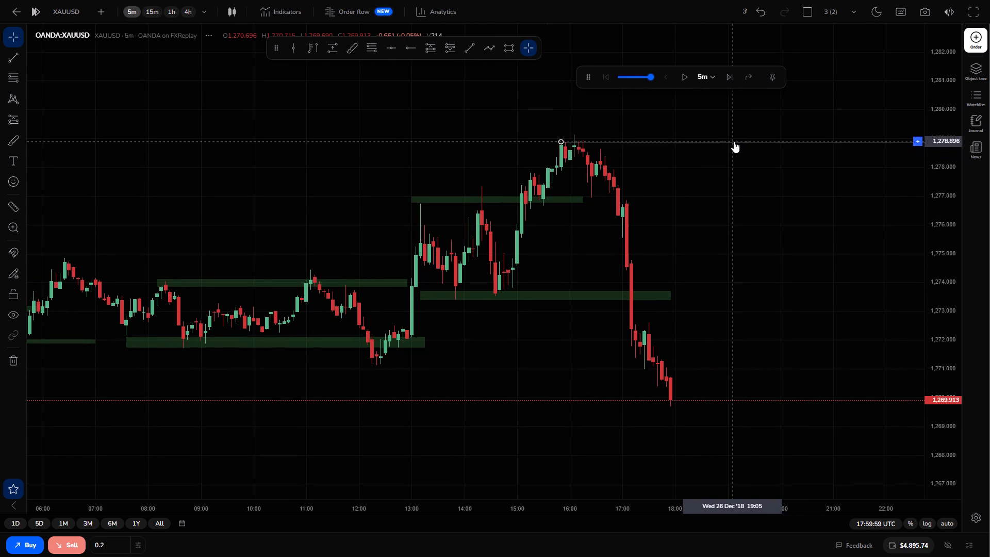
pyautogui.moveTo(734, 141); pyautogui.dragTo(740, 134)
pyautogui.click(718, 226)
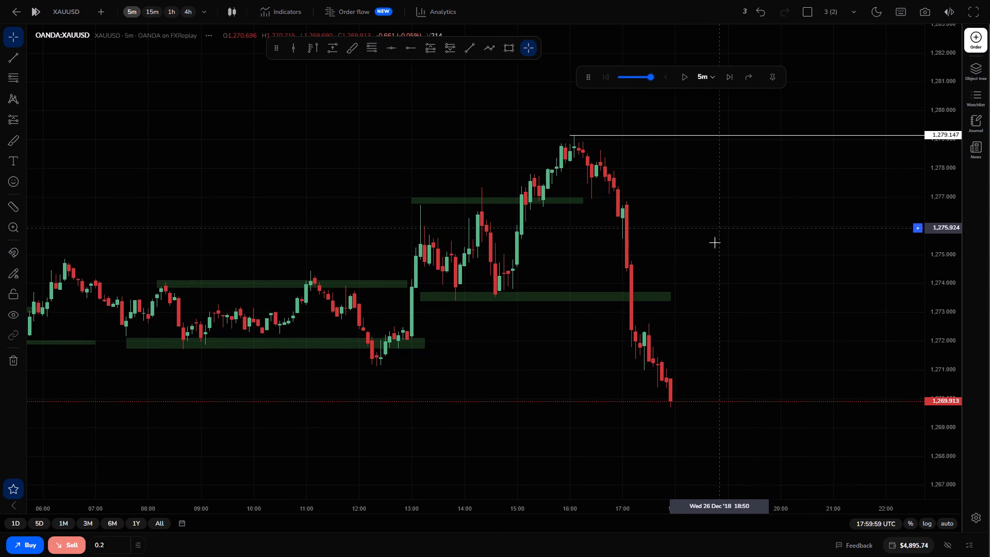
# Examine the 26 December price structure between the 1,279.147 and 1,264.437 rays, including the range zones and the latest decline.
pyautogui.moveTo(703, 308); pyautogui.dragTo(670, 191)
pyautogui.scroll(-4, 668, 196)
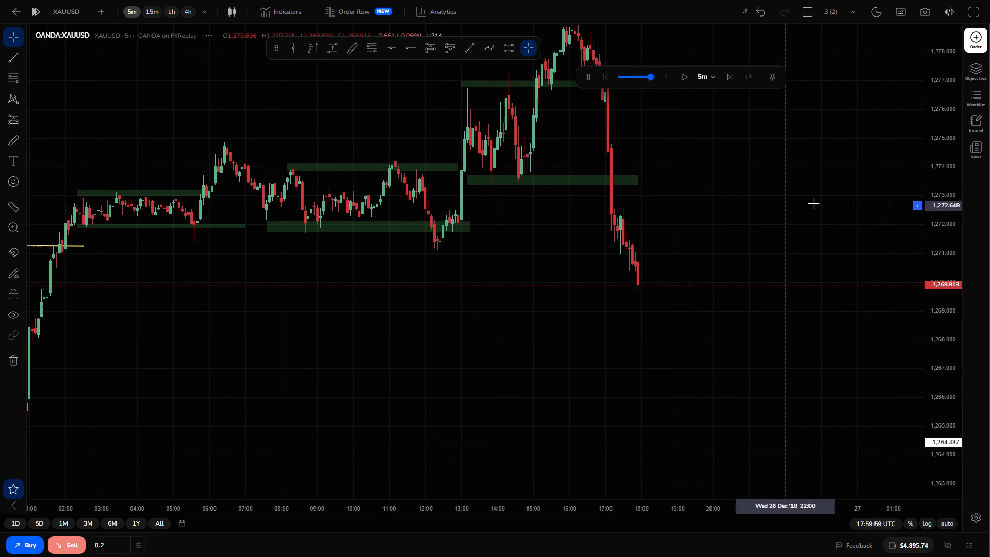
pyautogui.moveTo(942, 194); pyautogui.dragTo(920, 269)
pyautogui.moveTo(510, 271); pyautogui.dragTo(543, 271)
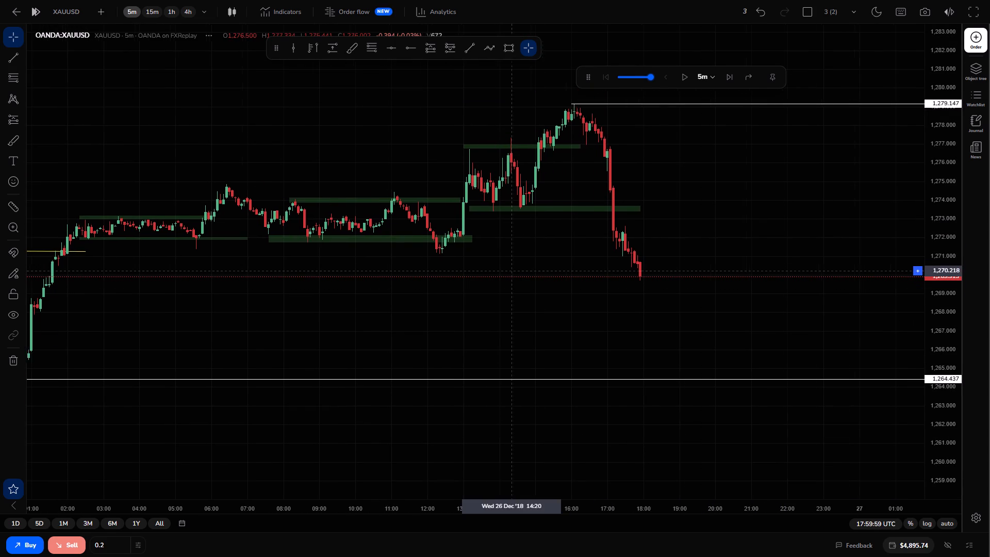
pyautogui.moveTo(543, 271); pyautogui.dragTo(708, 251)
pyautogui.moveTo(708, 251); pyautogui.dragTo(692, 255)
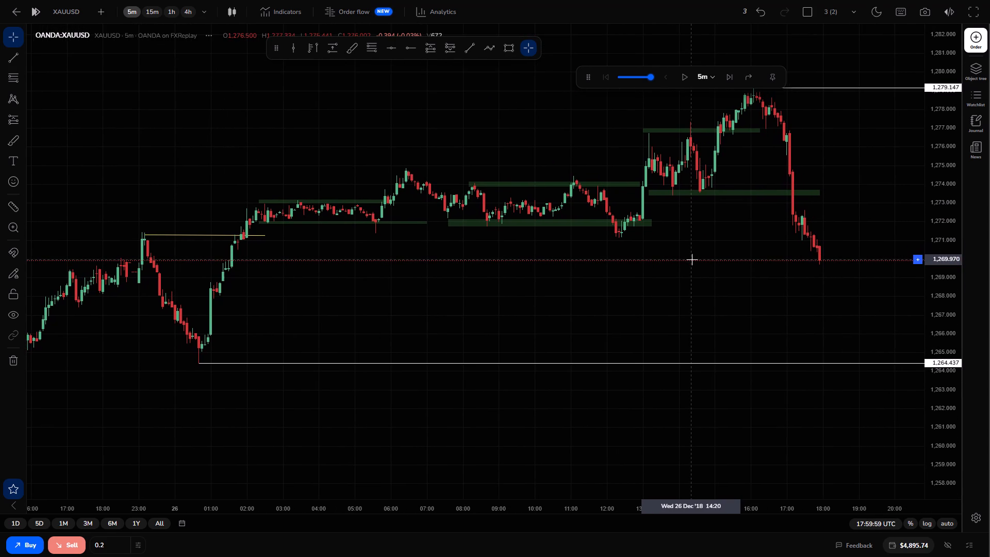
pyautogui.moveTo(692, 261); pyautogui.dragTo(688, 263)
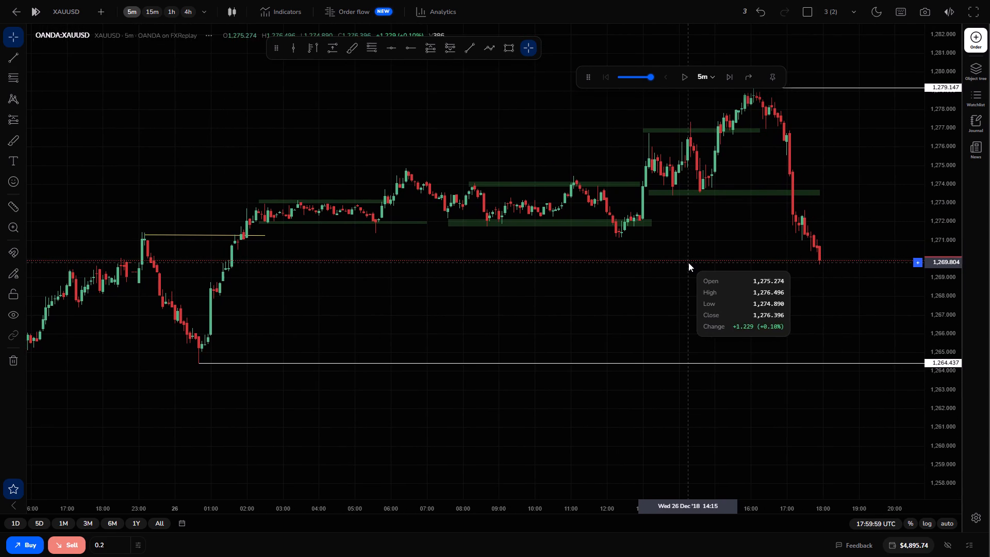
pyautogui.moveTo(688, 263); pyautogui.dragTo(673, 260)
pyautogui.click(698, 243)
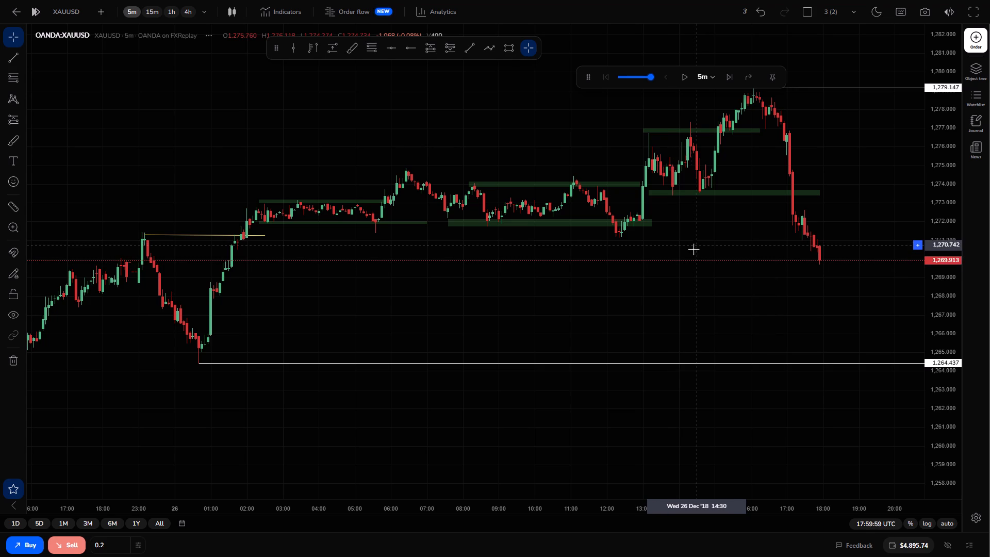
pyautogui.moveTo(688, 265); pyautogui.dragTo(688, 260)
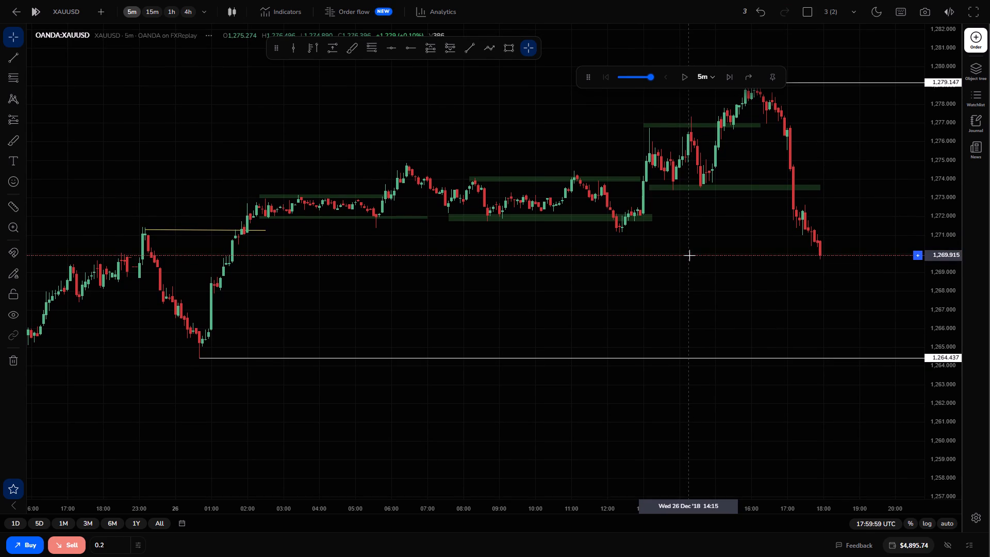
pyautogui.moveTo(689, 255); pyautogui.dragTo(681, 256)
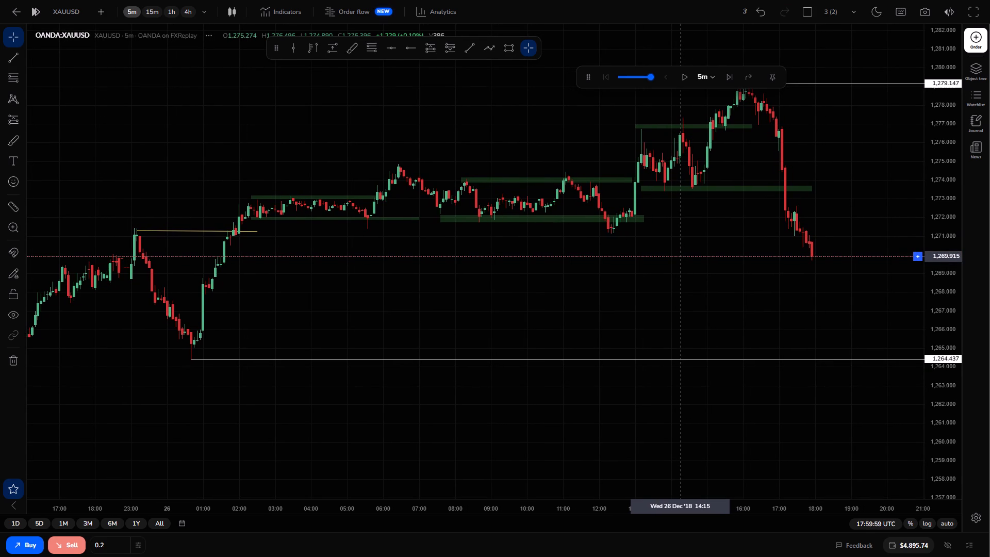
pyautogui.moveTo(681, 256); pyautogui.dragTo(680, 256)
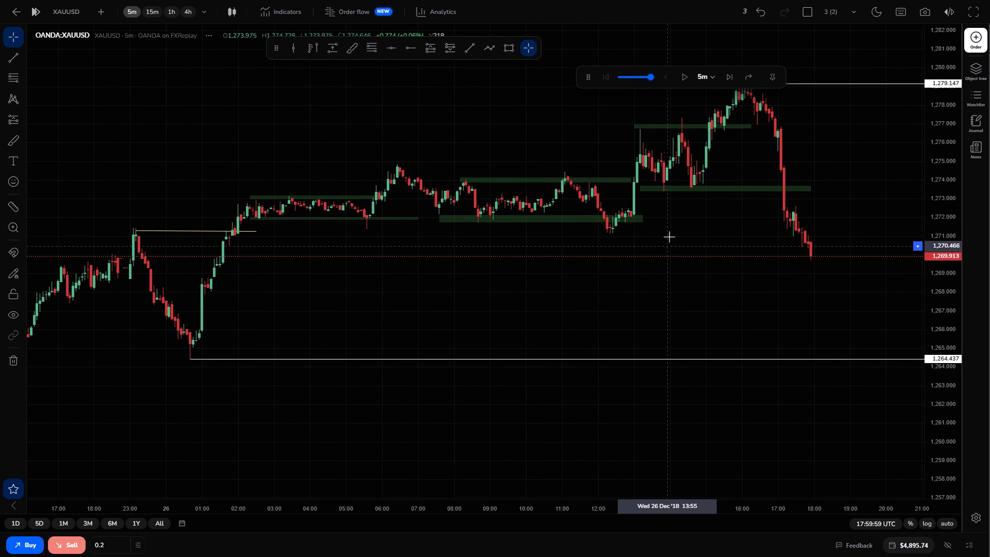
pyautogui.moveTo(668, 226); pyautogui.dragTo(658, 231)
pyautogui.scroll(-1, 443, 239)
pyautogui.scroll(1, 444, 239)
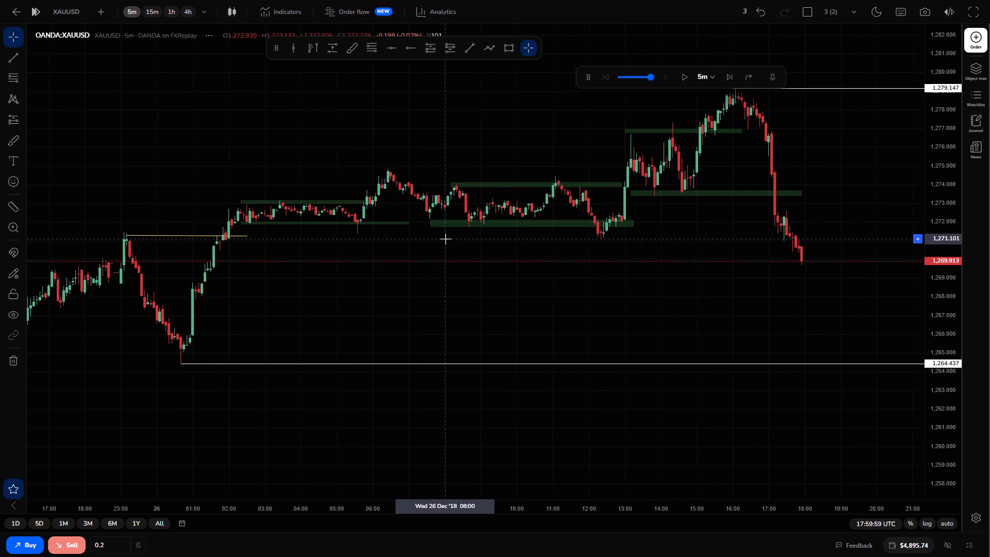
pyautogui.scroll(-1, 446, 239)
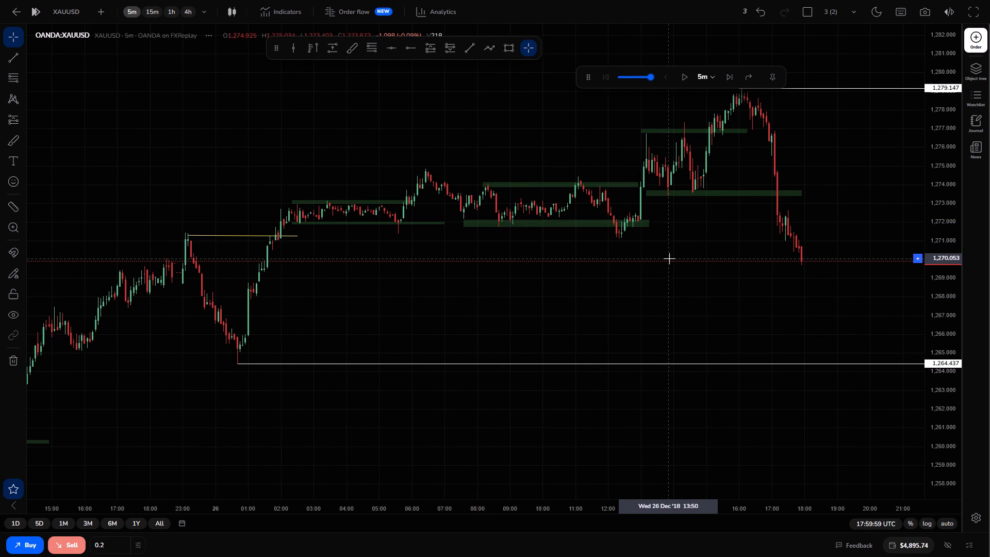
pyautogui.moveTo(669, 258); pyautogui.dragTo(605, 263)
pyautogui.moveTo(768, 241); pyautogui.dragTo(751, 248)
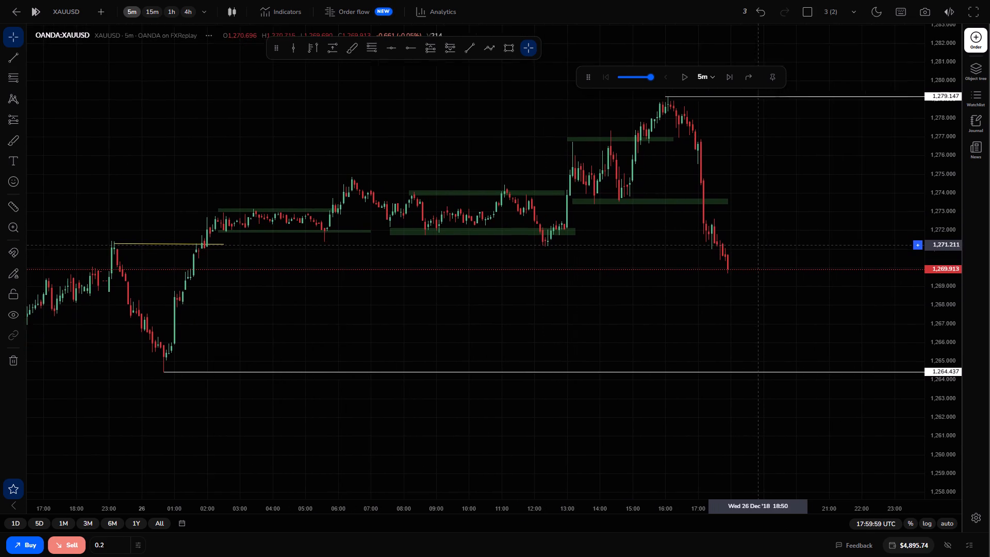
pyautogui.moveTo(751, 248); pyautogui.dragTo(745, 249)
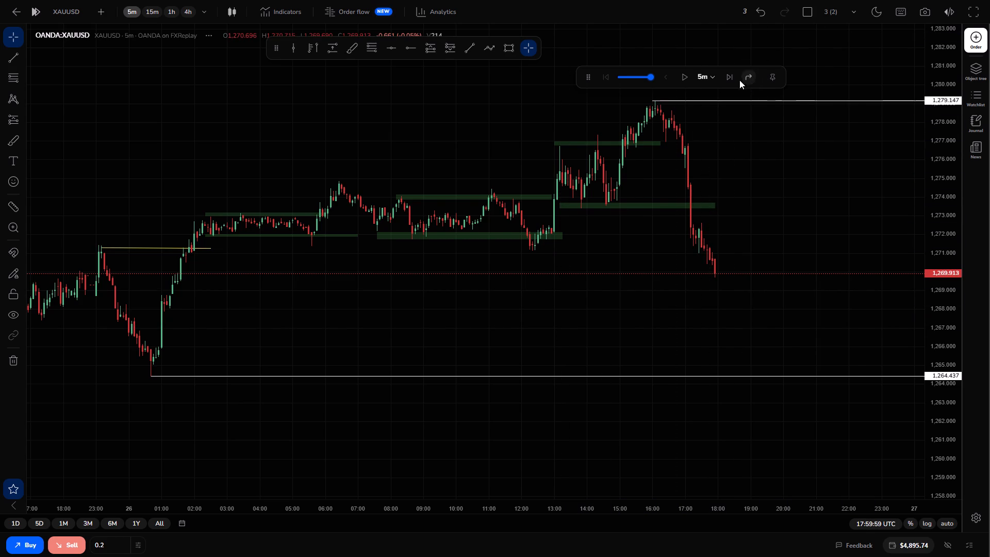
# Advance the replay candle by candle to 18:14:59 UTC.
pyautogui.click(724, 75)
pyautogui.click(724, 75)
pyautogui.click(724, 75)
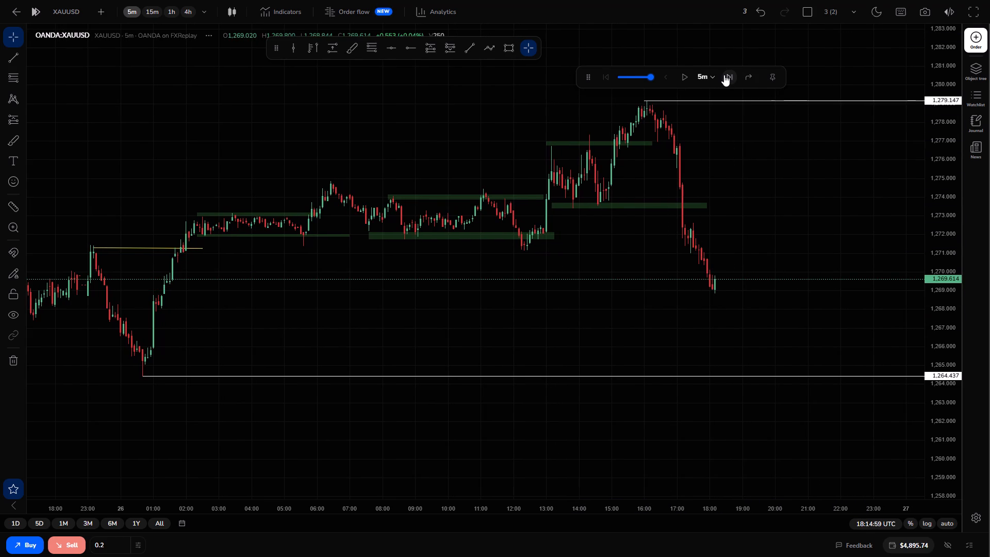
# Compare the sell-off on the 4-hour, 1-hour and 15-minute charts, ending back on the 5-minute chart.
pyautogui.moveTo(720, 243); pyautogui.dragTo(699, 248)
pyautogui.scroll(2, 707, 241)
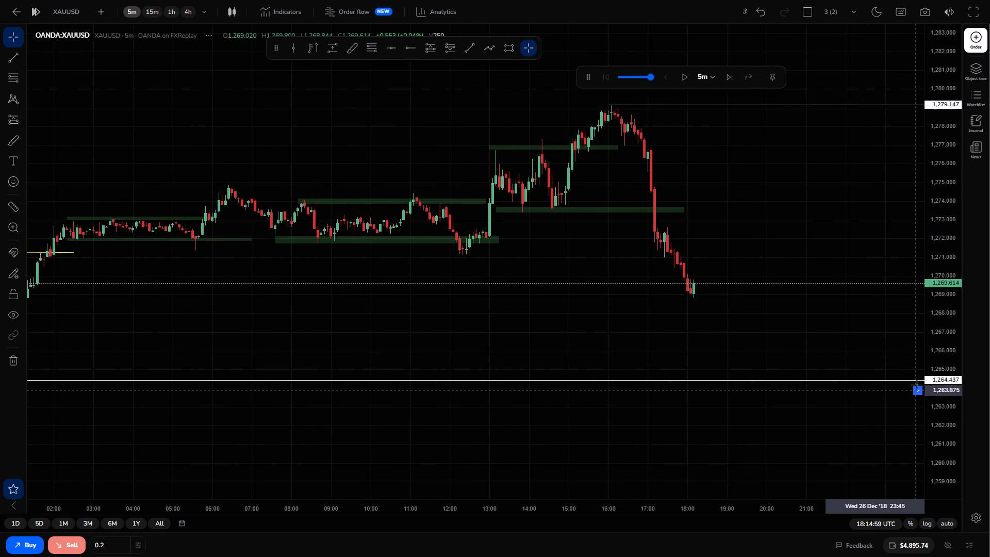
pyautogui.moveTo(927, 381); pyautogui.dragTo(966, 254)
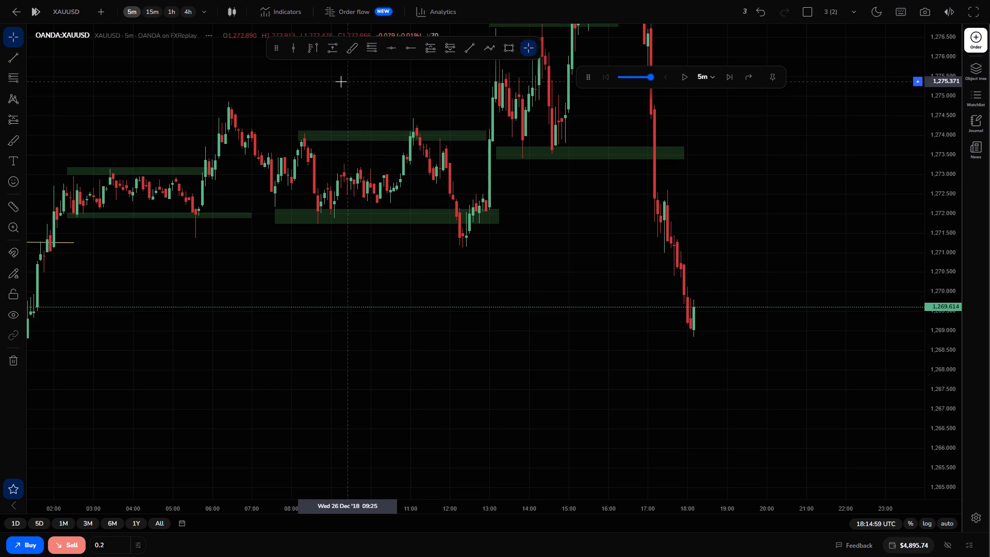
pyautogui.click(182, 10)
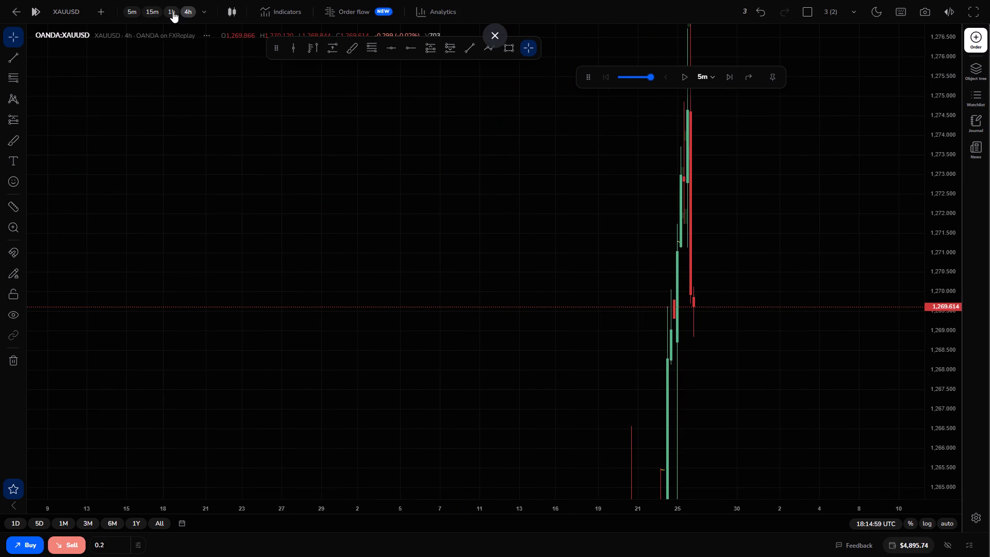
pyautogui.click(169, 11)
pyautogui.click(155, 16)
pyautogui.click(144, 16)
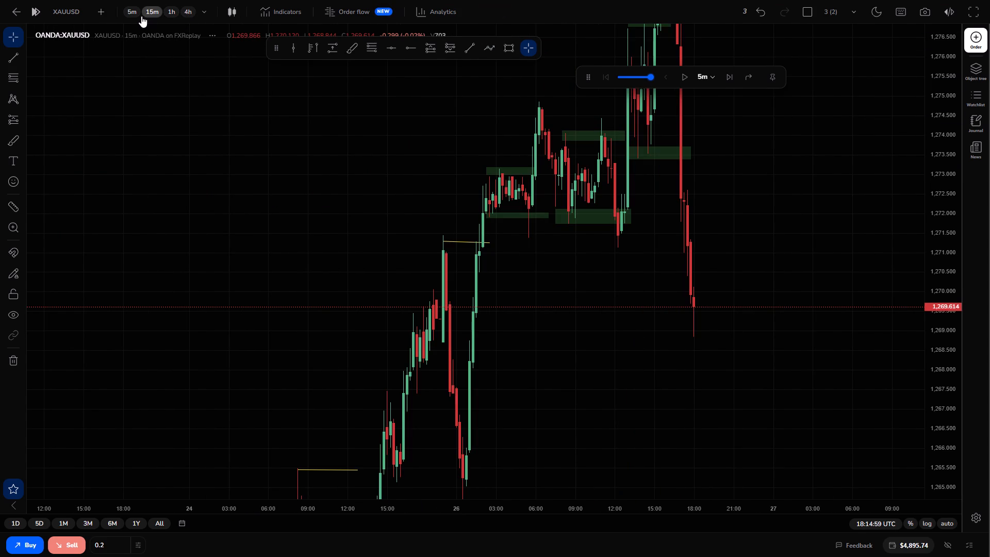
pyautogui.click(132, 14)
pyautogui.moveTo(417, 252); pyautogui.dragTo(411, 258)
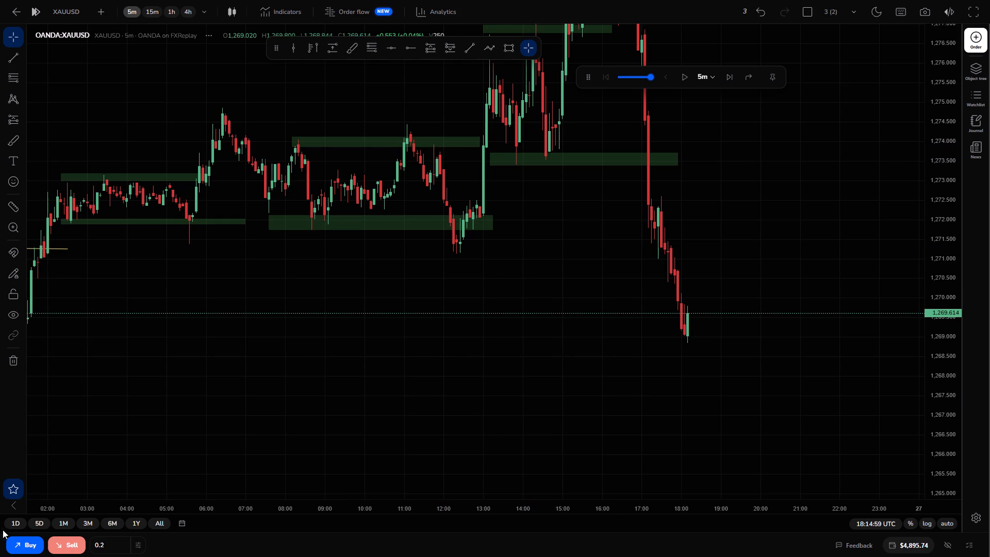
# Open a 0.2-lot XAUUSD buy position at market.
pyautogui.click(28, 542)
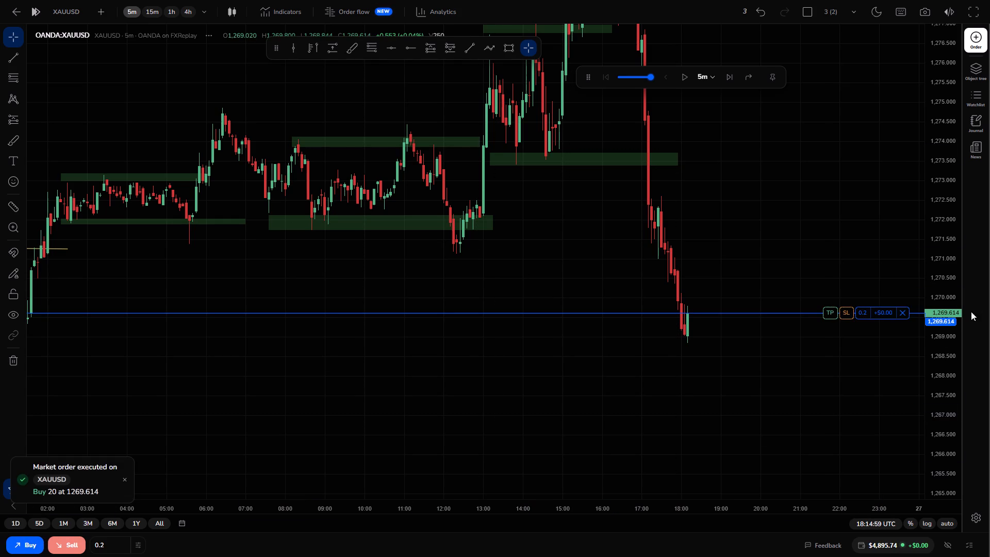
# Set the buy position's take profit at 1,271.178 and its stop loss at about 1,268.77, just below the latest low.
pyautogui.moveTo(834, 313); pyautogui.dragTo(841, 256)
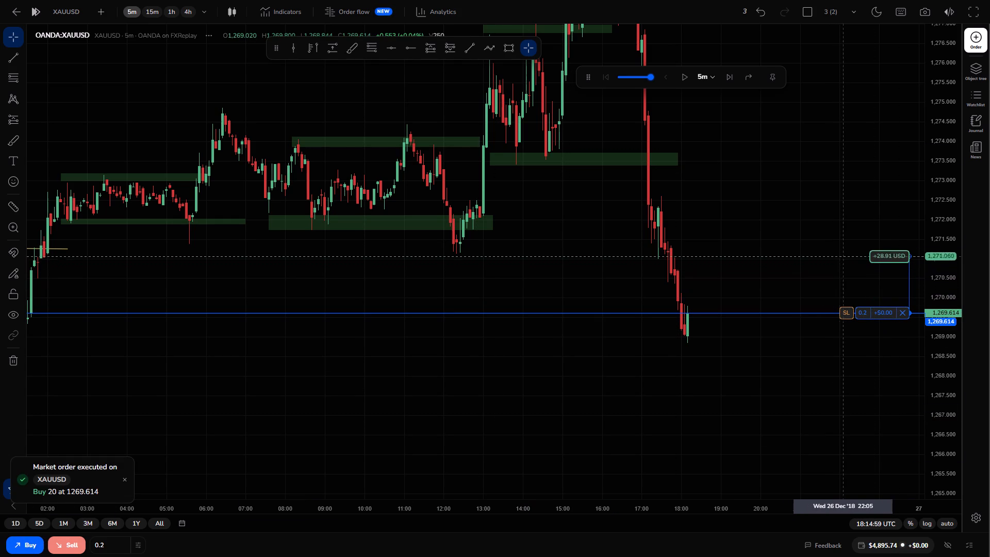
pyautogui.moveTo(841, 256); pyautogui.dragTo(848, 252)
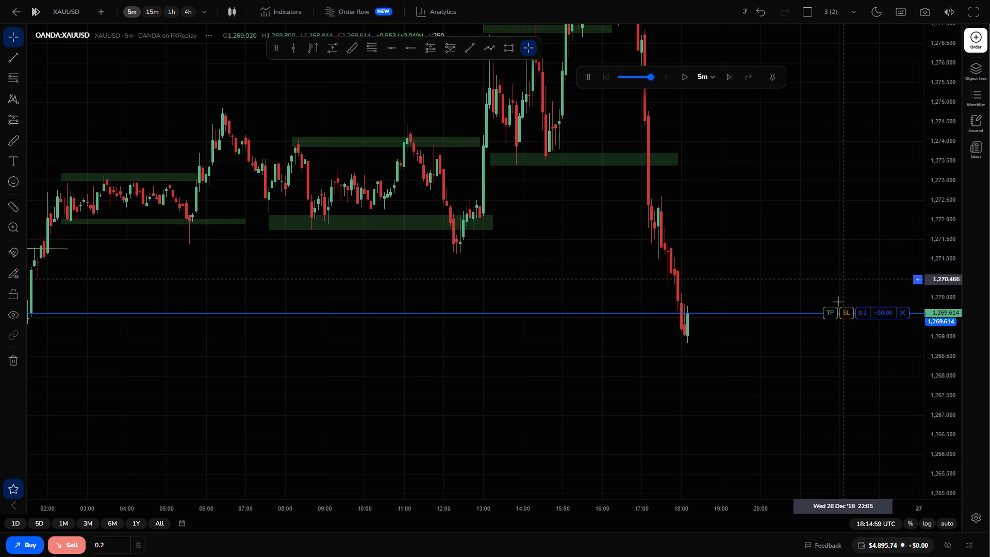
pyautogui.moveTo(849, 312); pyautogui.dragTo(848, 346)
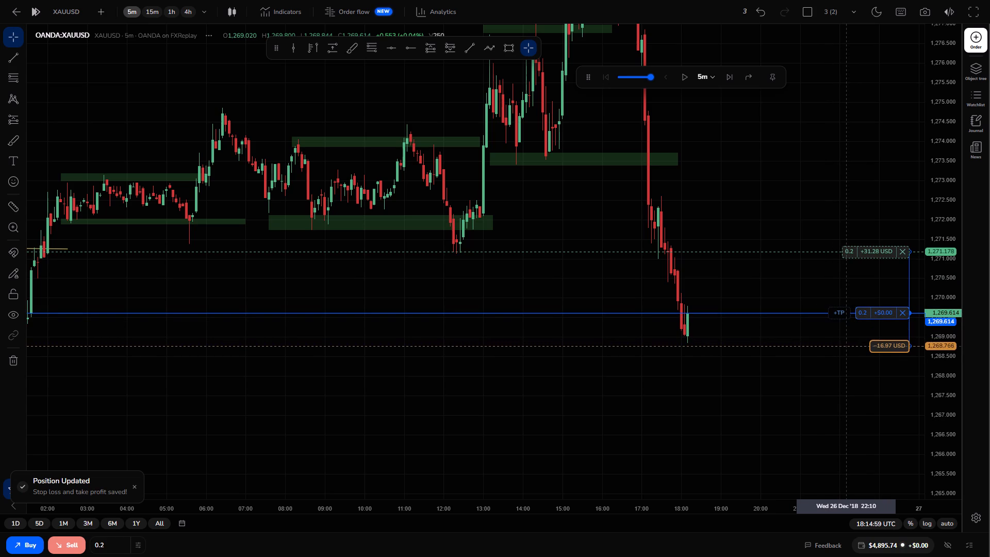
pyautogui.moveTo(848, 346); pyautogui.dragTo(848, 346)
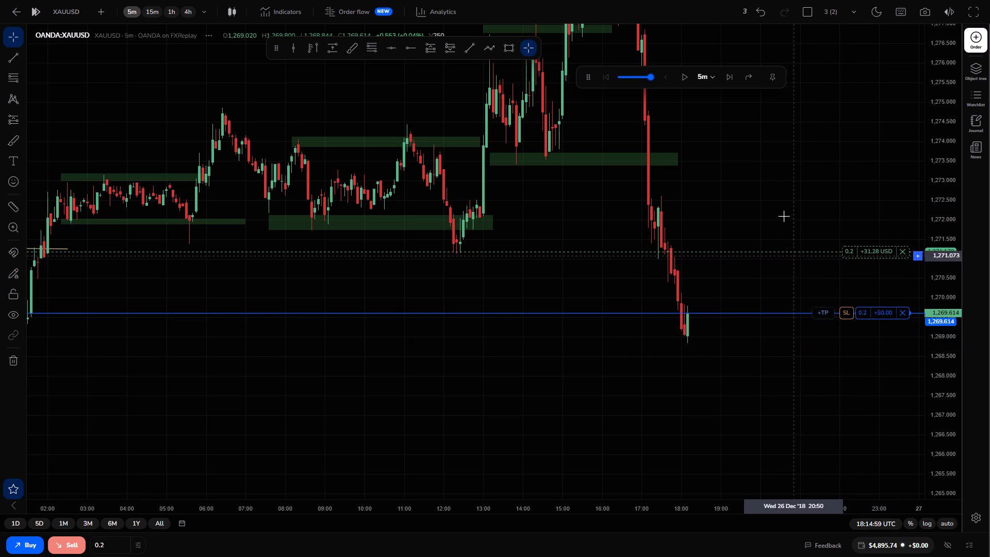
# Advance the replay one candle to 18:19:59 UTC.
pyautogui.click(733, 77)
# Examine the latest rebound against the day's range zones, the earlier decline and the 1,279.147 and 1,264.437 rays.
pyautogui.moveTo(694, 306); pyautogui.dragTo(728, 302)
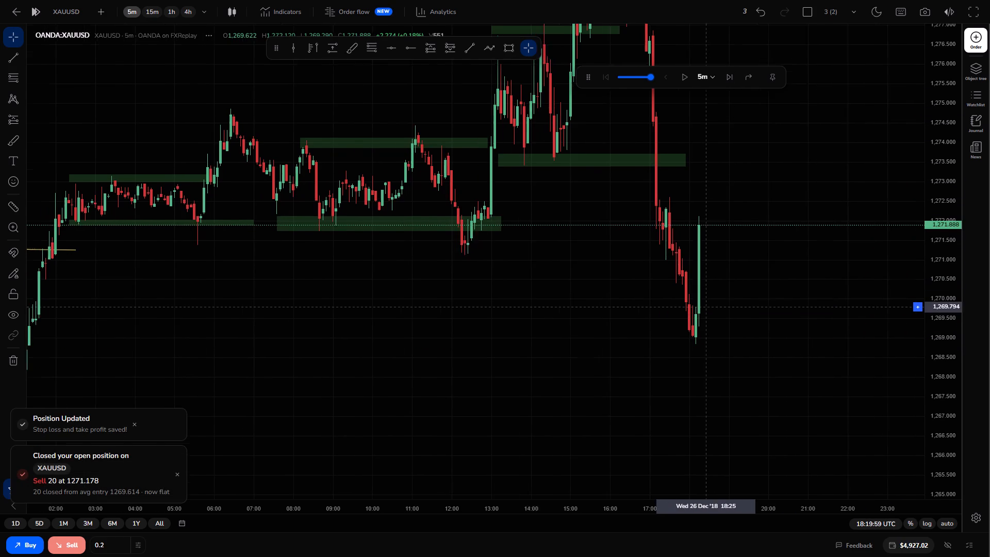
pyautogui.moveTo(728, 302); pyautogui.dragTo(761, 289)
pyautogui.scroll(2, 760, 289)
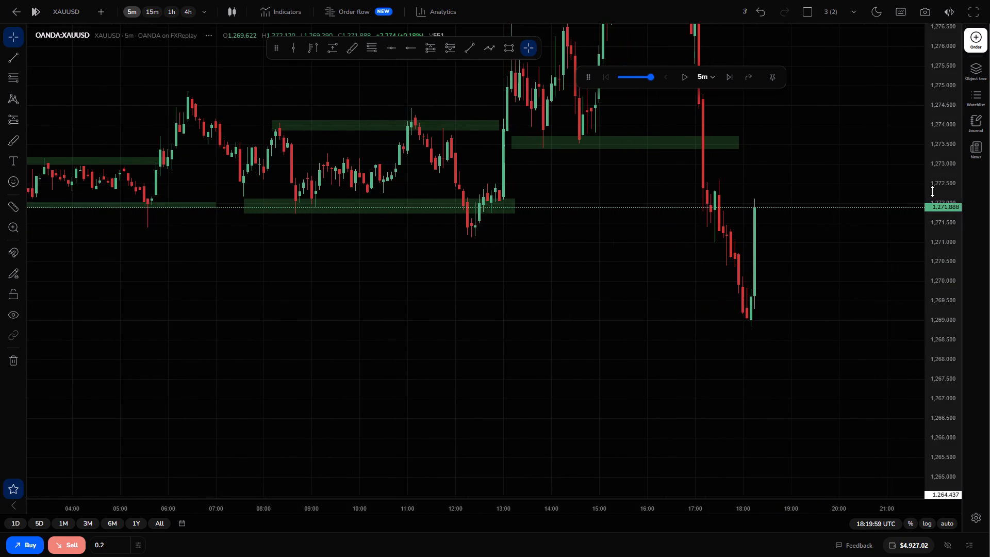
pyautogui.moveTo(932, 191); pyautogui.dragTo(929, 253)
pyautogui.scroll(-2, 712, 249)
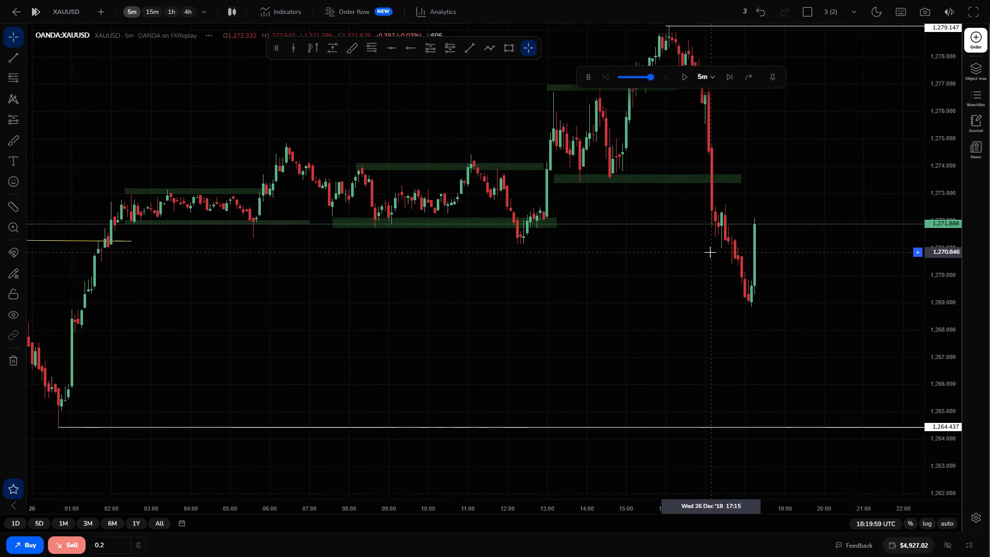
pyautogui.scroll(-1, 715, 252)
pyautogui.scroll(1, 721, 251)
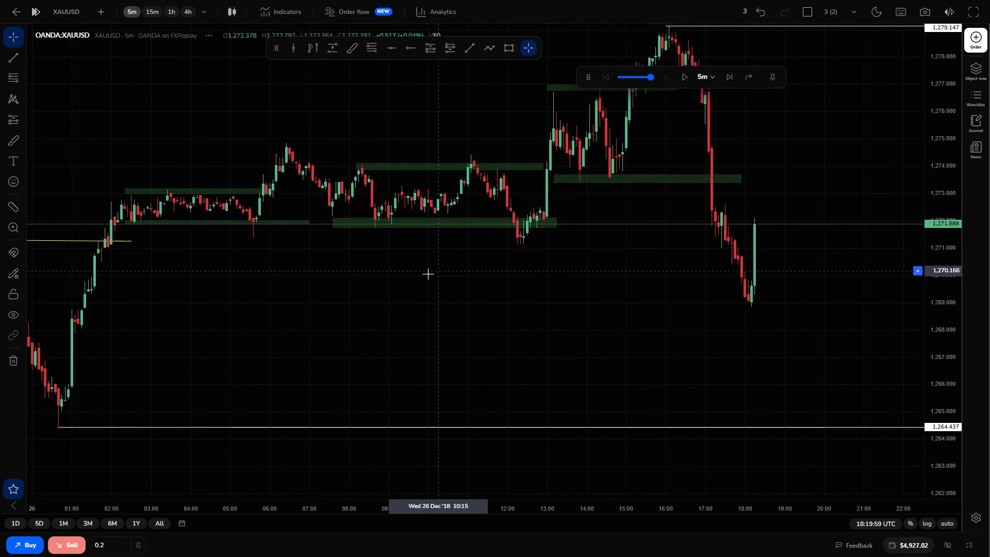
pyautogui.moveTo(428, 274); pyautogui.dragTo(470, 272)
pyautogui.moveTo(641, 277); pyautogui.dragTo(627, 341)
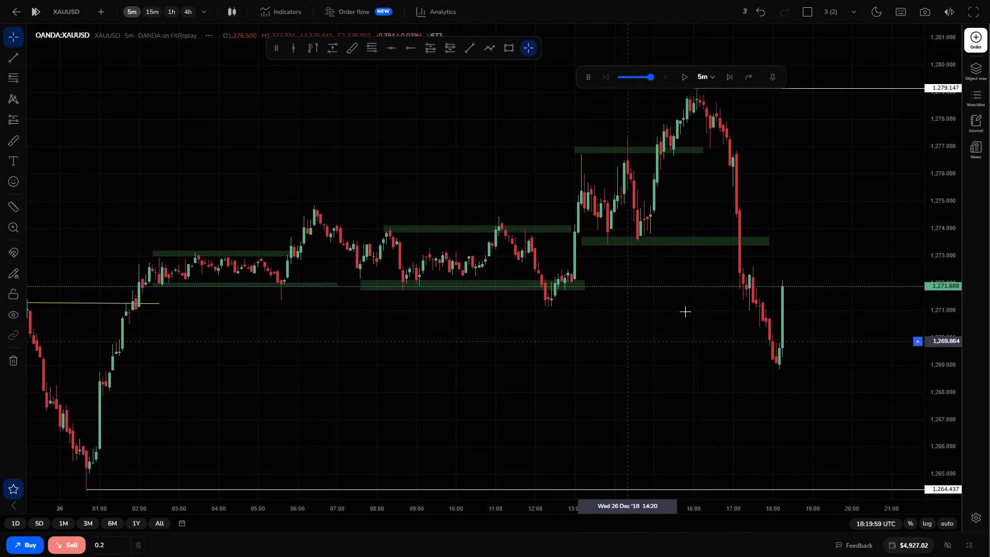
pyautogui.moveTo(788, 218); pyautogui.dragTo(786, 229)
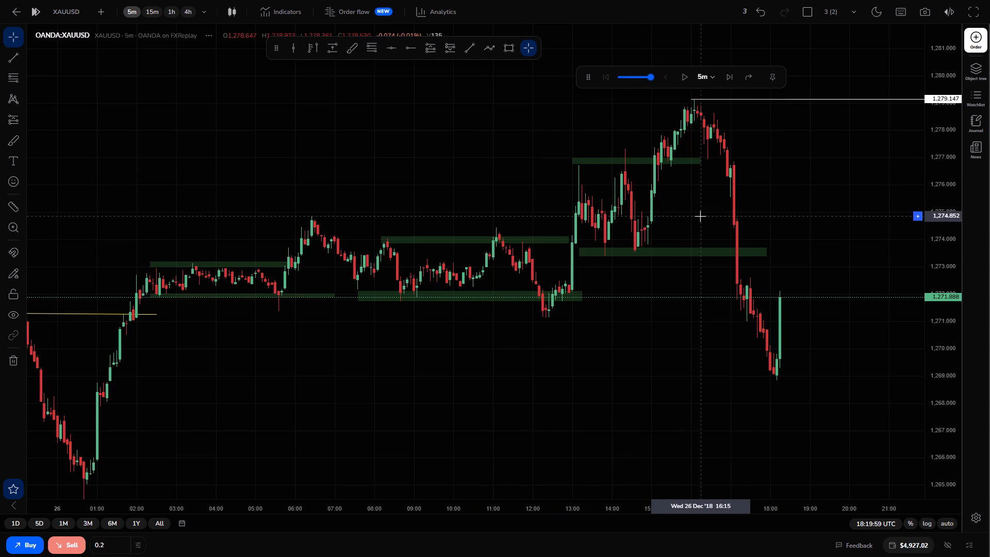
pyautogui.moveTo(736, 191); pyautogui.dragTo(732, 204)
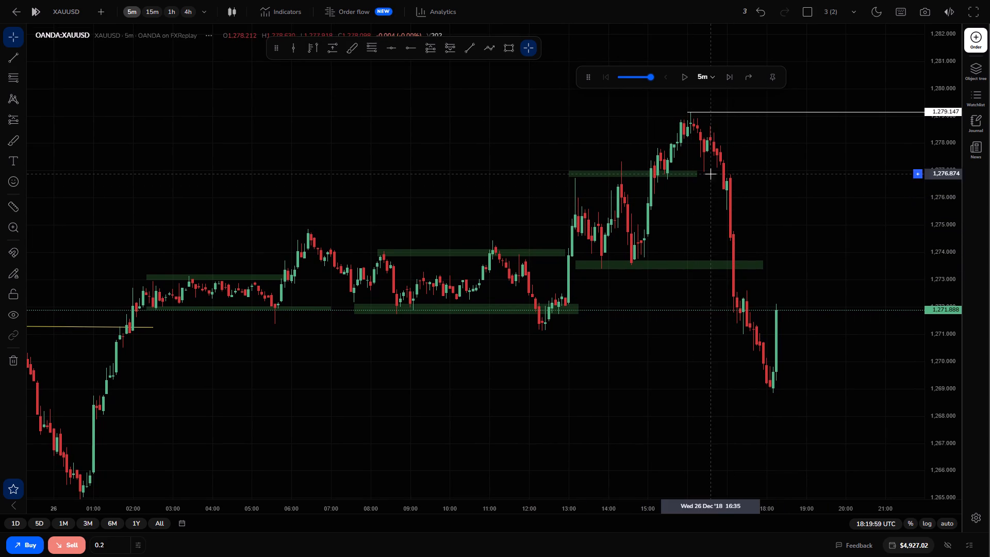
pyautogui.click(691, 215)
# Advance the replay candle by candle to 18:34:59 UTC, following price around the latest swing low.
pyautogui.click(728, 82)
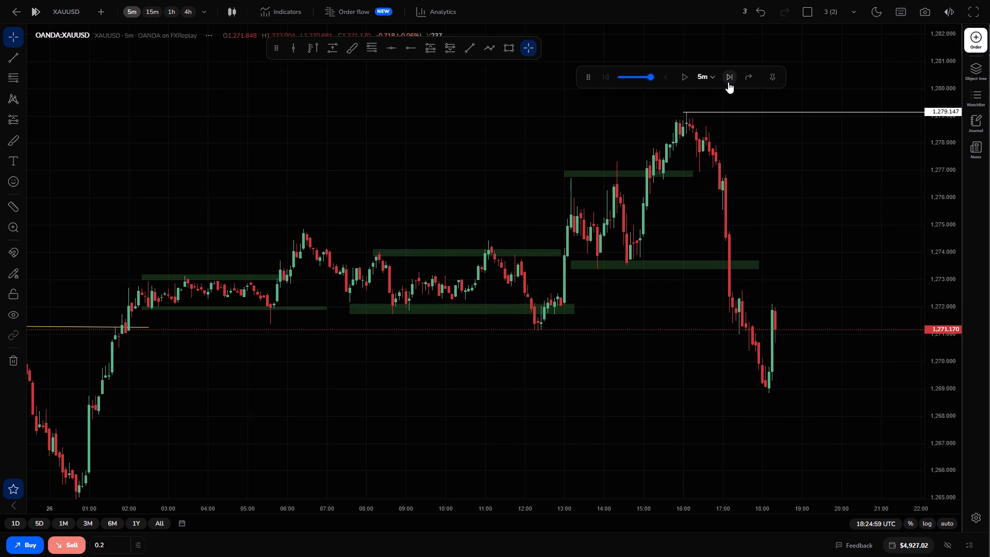
pyautogui.doubleClick(728, 82)
pyautogui.moveTo(784, 349); pyautogui.dragTo(785, 337)
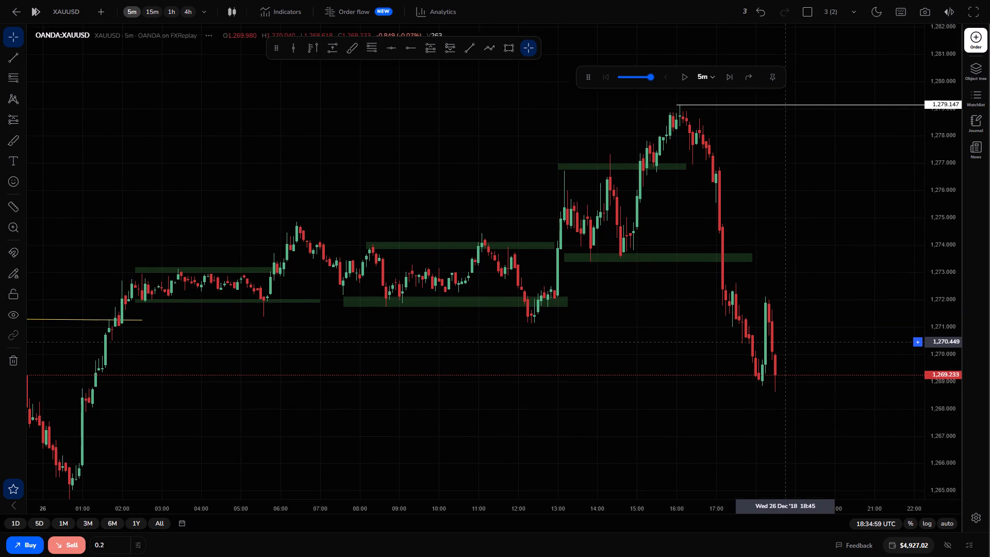
pyautogui.moveTo(785, 337); pyautogui.dragTo(781, 321)
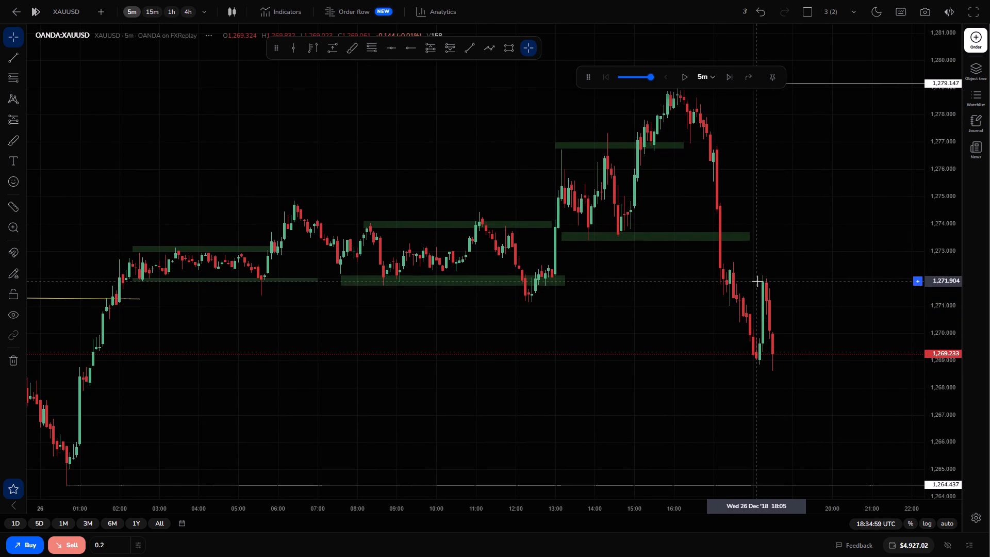
pyautogui.moveTo(589, 317); pyautogui.dragTo(530, 309)
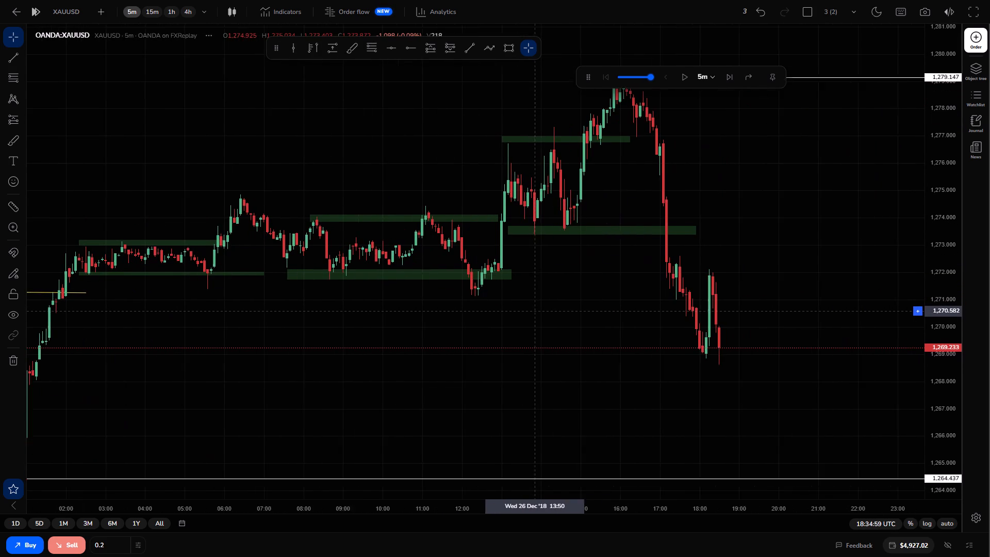
pyautogui.moveTo(530, 309); pyautogui.dragTo(529, 308)
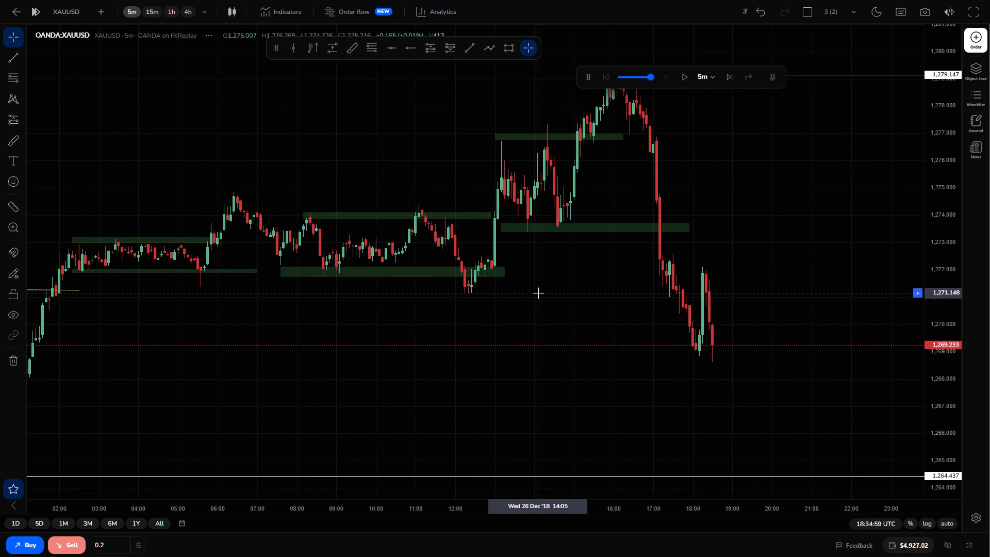
# Place a horizontal ray at 1,271.186 from the swing low at 12:15 on 26 Dec '18.
pyautogui.click(412, 48)
pyautogui.click(464, 292)
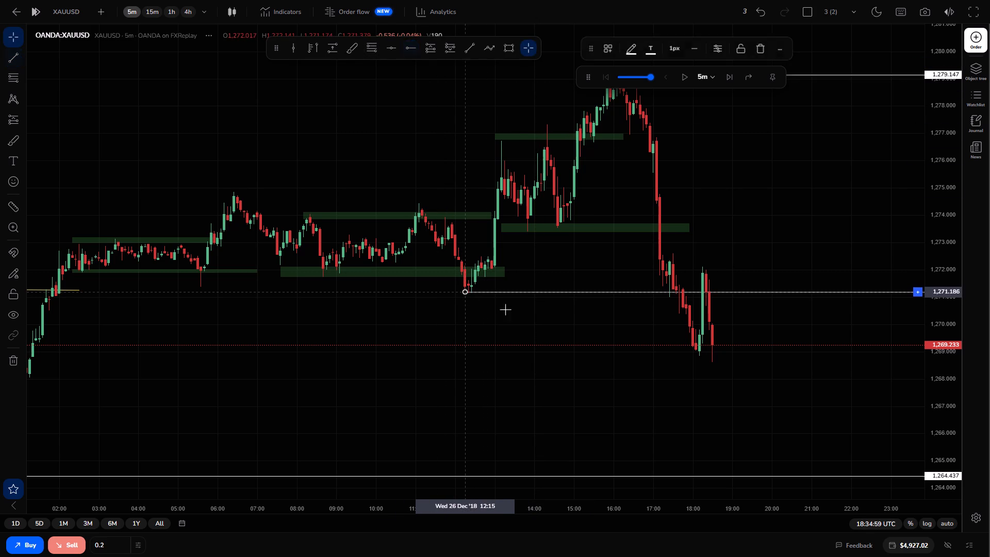
pyautogui.click(528, 318)
# Advance the replay candle by candle to 21:39:59 UTC, following the decline towards the 1,264.437 ray.
pyautogui.moveTo(639, 327); pyautogui.dragTo(613, 331)
pyautogui.scroll(2, 618, 325)
pyautogui.moveTo(652, 345); pyautogui.dragTo(666, 328)
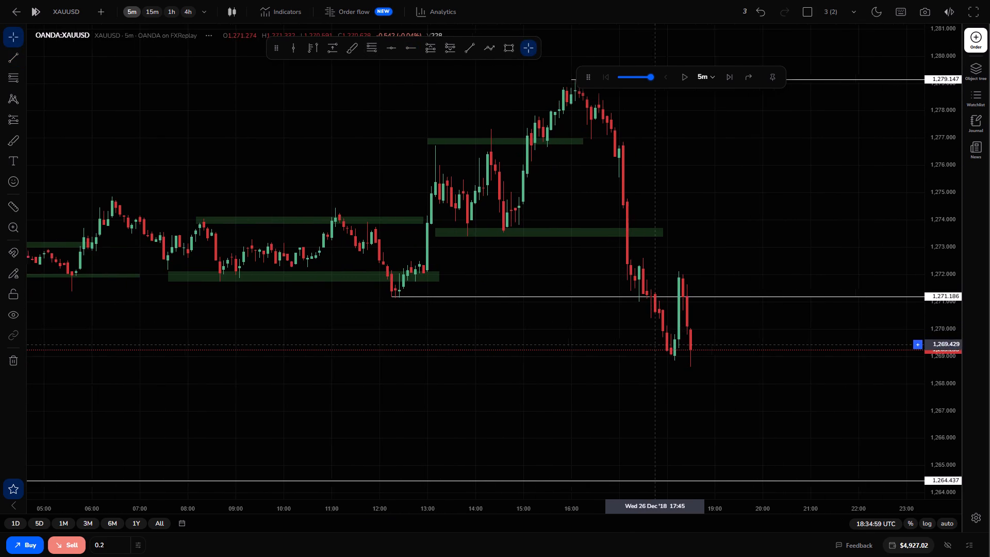
pyautogui.moveTo(666, 328); pyautogui.dragTo(672, 299)
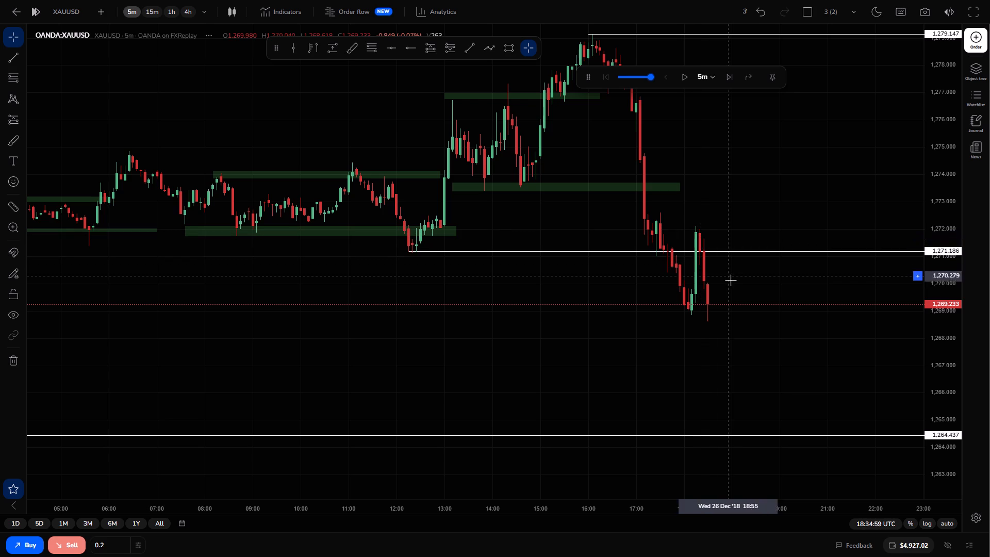
pyautogui.moveTo(732, 282); pyautogui.dragTo(702, 236)
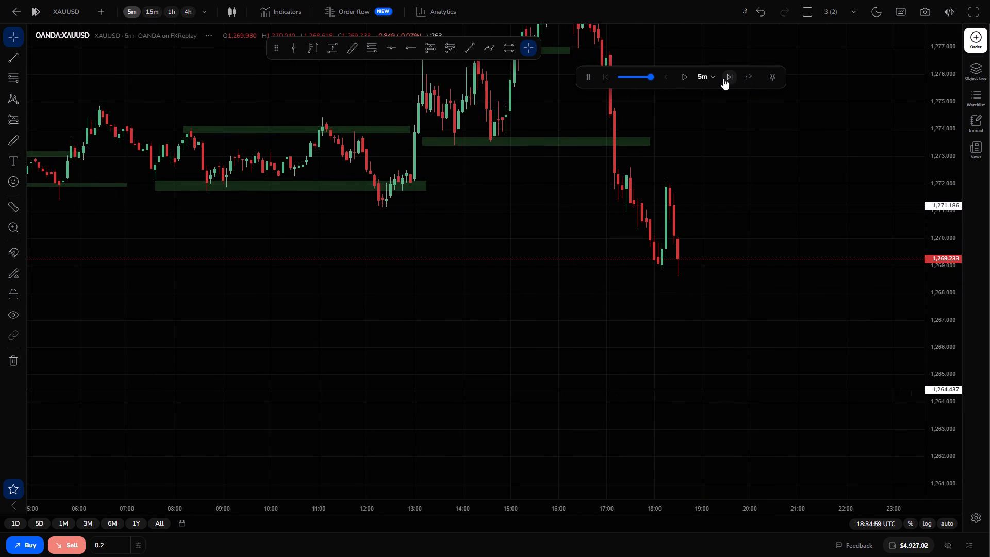
pyautogui.tripleClick(723, 78)
pyautogui.tripleClick(723, 79)
pyautogui.tripleClick(724, 81)
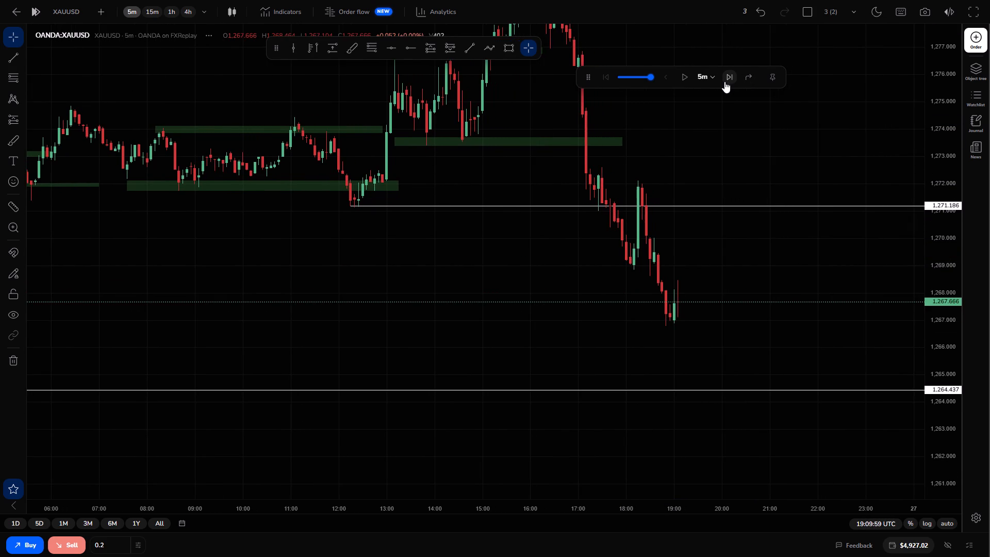
pyautogui.doubleClick(724, 85)
pyautogui.click(730, 83)
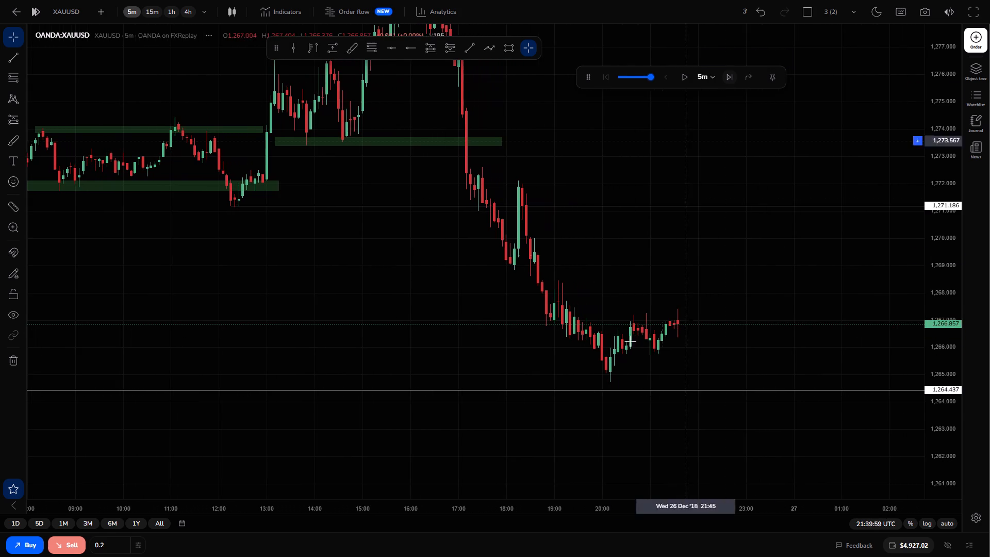
# Review where the 1,264.437 ray originates, and advance the replay to 23:04:59 UTC.
pyautogui.moveTo(568, 346); pyautogui.dragTo(975, 242)
pyautogui.scroll(-5, 696, 252)
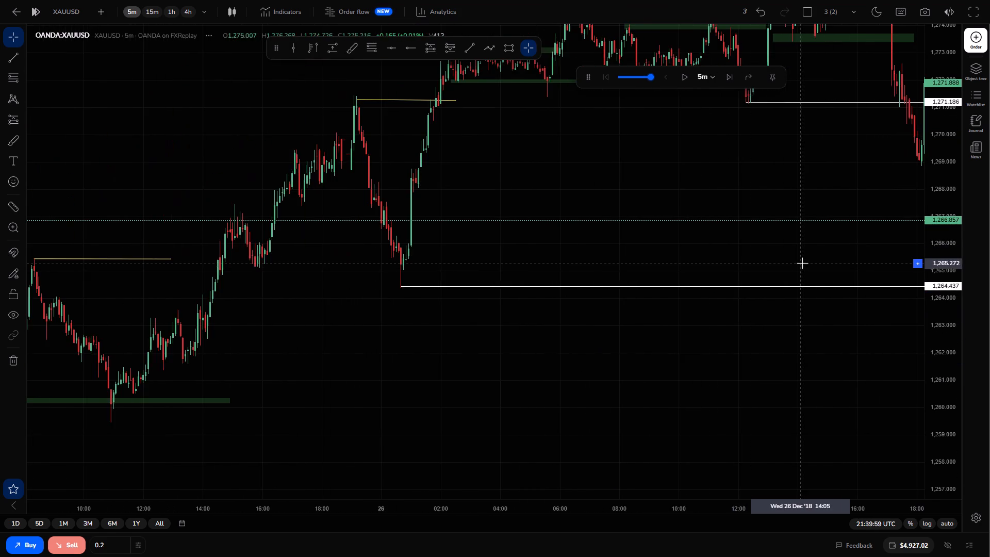
pyautogui.moveTo(801, 262); pyautogui.dragTo(468, 369)
pyautogui.scroll(2, 634, 336)
pyautogui.moveTo(748, 255); pyautogui.dragTo(748, 257)
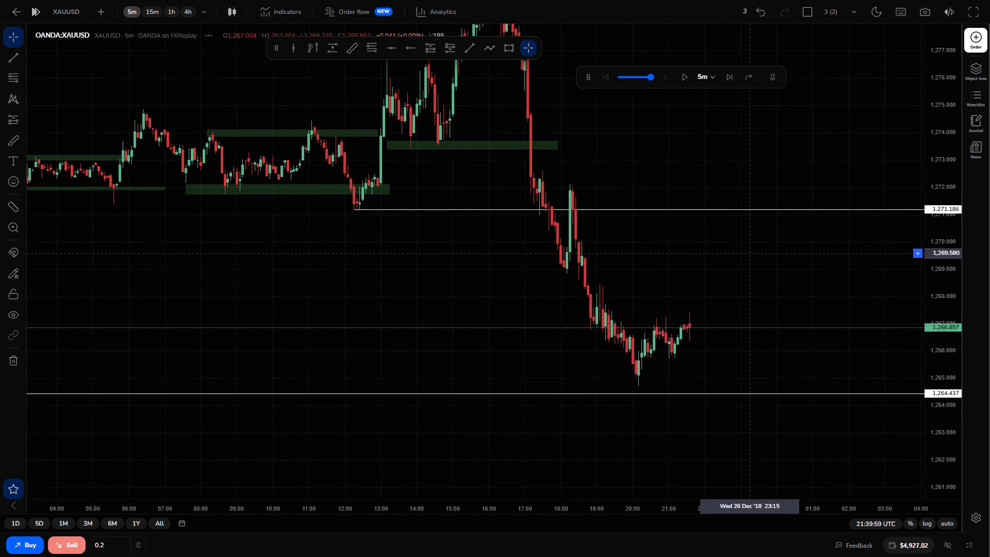
pyautogui.moveTo(748, 257); pyautogui.dragTo(723, 262)
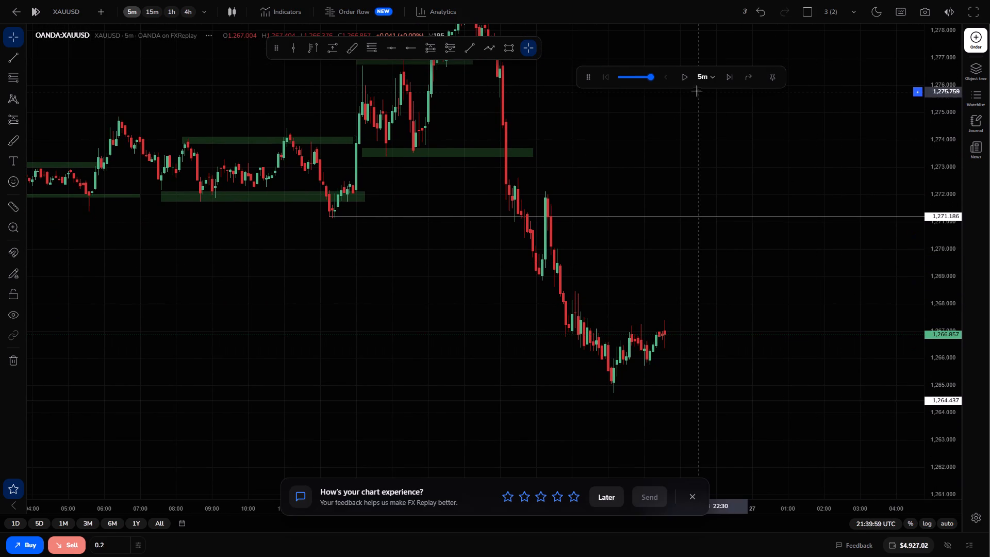
pyautogui.tripleClick(729, 79)
pyautogui.doubleClick(729, 79)
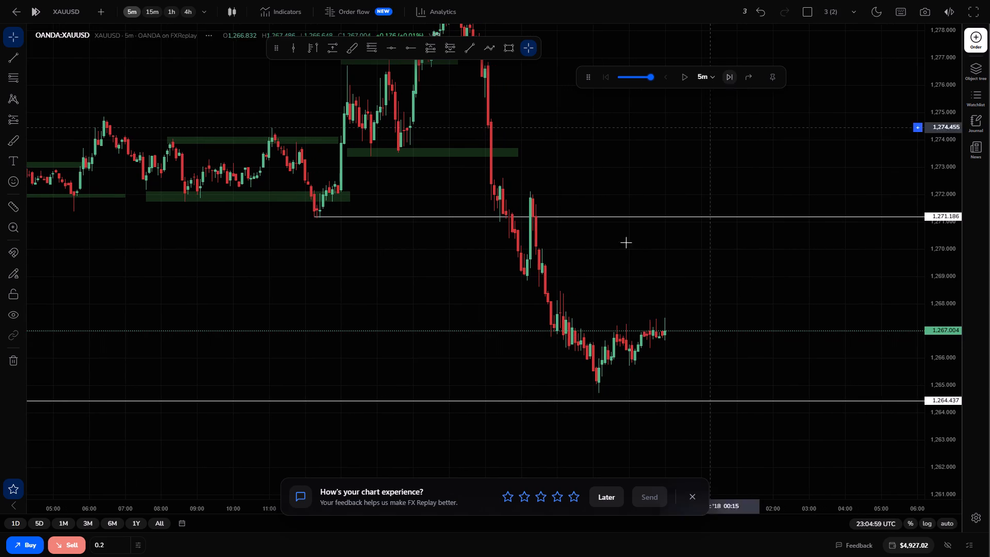
# Delete the horizontal ray at 1,264.437 below the latest swing low.
pyautogui.click(547, 400)
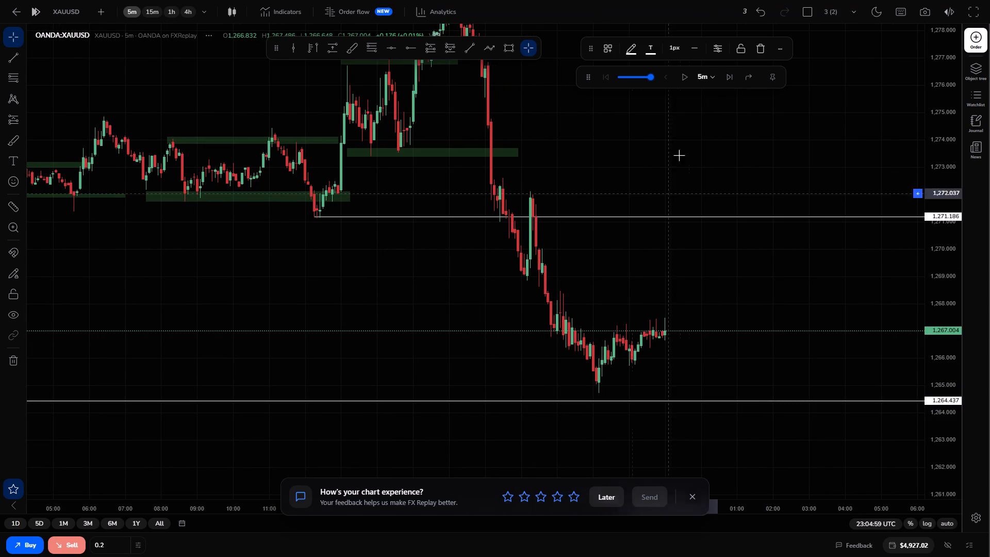
pyautogui.click(764, 53)
# Advance the replay candle by candle to 00:59:59 UTC, following the rebound towards the 1,271.186 ray.
pyautogui.moveTo(652, 424); pyautogui.dragTo(649, 390)
pyautogui.moveTo(941, 432); pyautogui.dragTo(928, 330)
pyautogui.scroll(3, 719, 388)
pyautogui.scroll(-1, 720, 388)
pyautogui.scroll(1, 720, 388)
pyautogui.moveTo(667, 443); pyautogui.dragTo(668, 402)
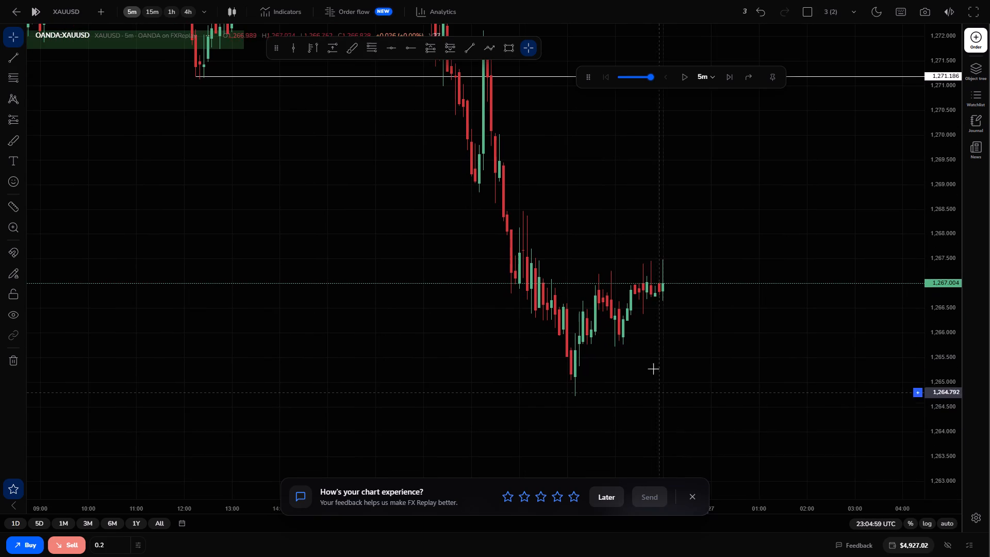
pyautogui.tripleClick(732, 70)
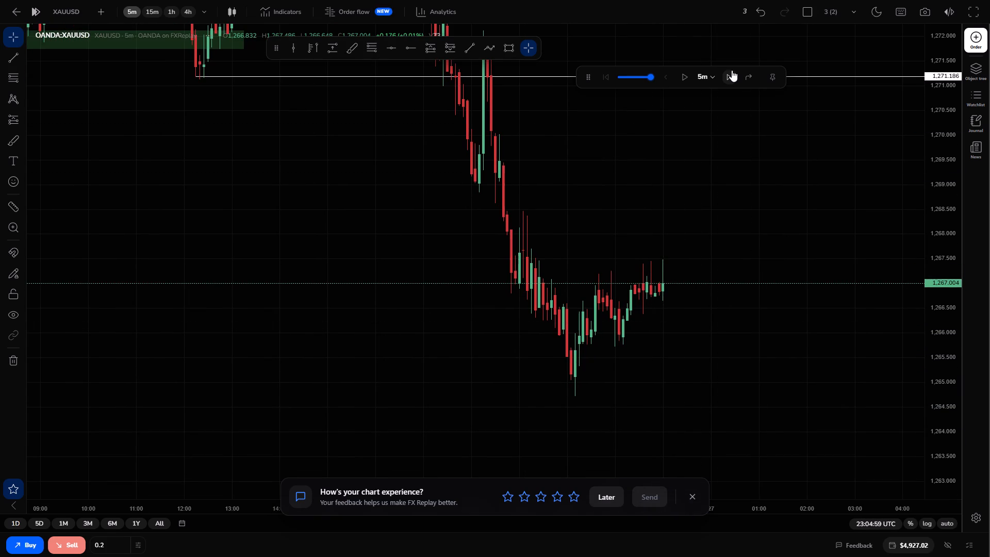
pyautogui.click(732, 70)
pyautogui.click(732, 70)
pyautogui.click(732, 70)
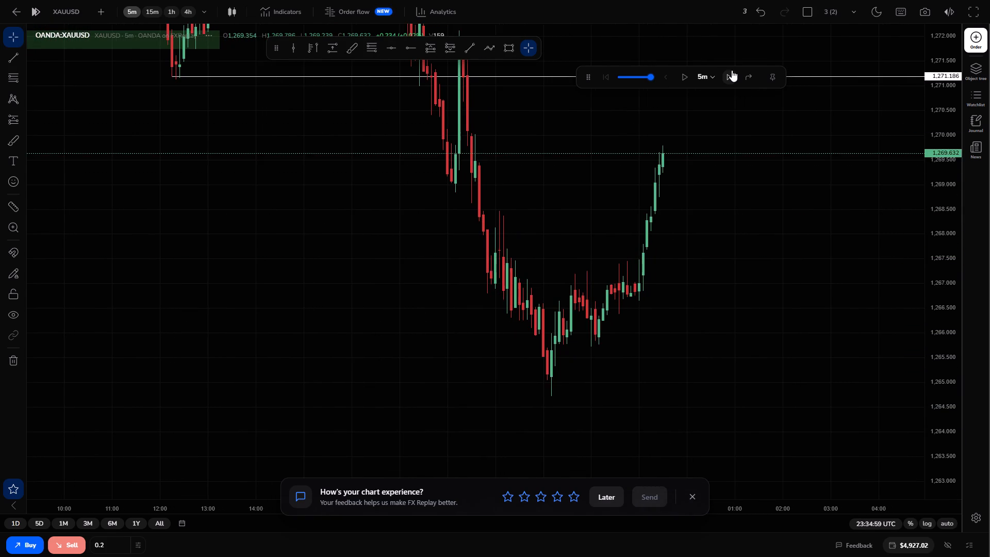
pyautogui.doubleClick(732, 70)
pyautogui.tripleClick(732, 70)
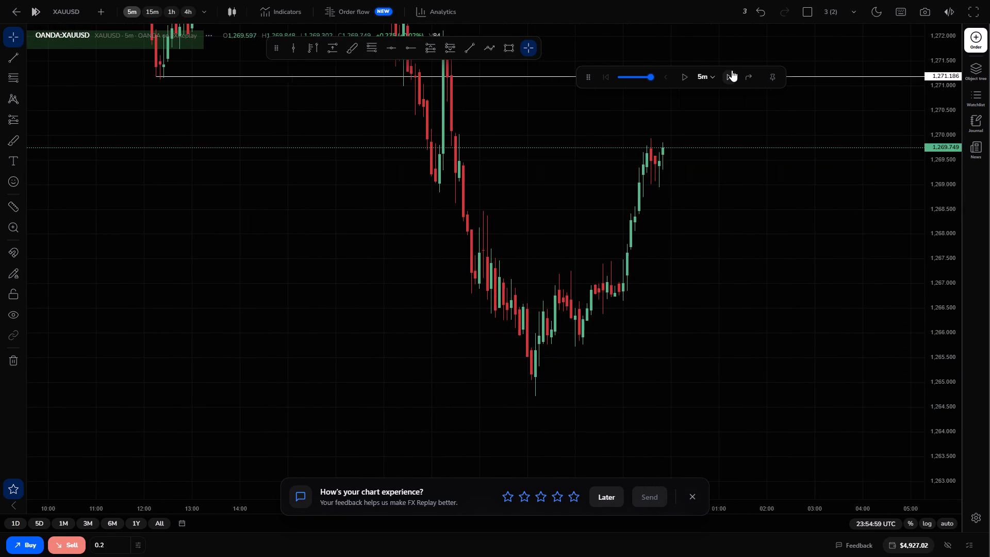
pyautogui.tripleClick(732, 70)
pyautogui.tripleClick(732, 70)
pyautogui.tripleClick(732, 70)
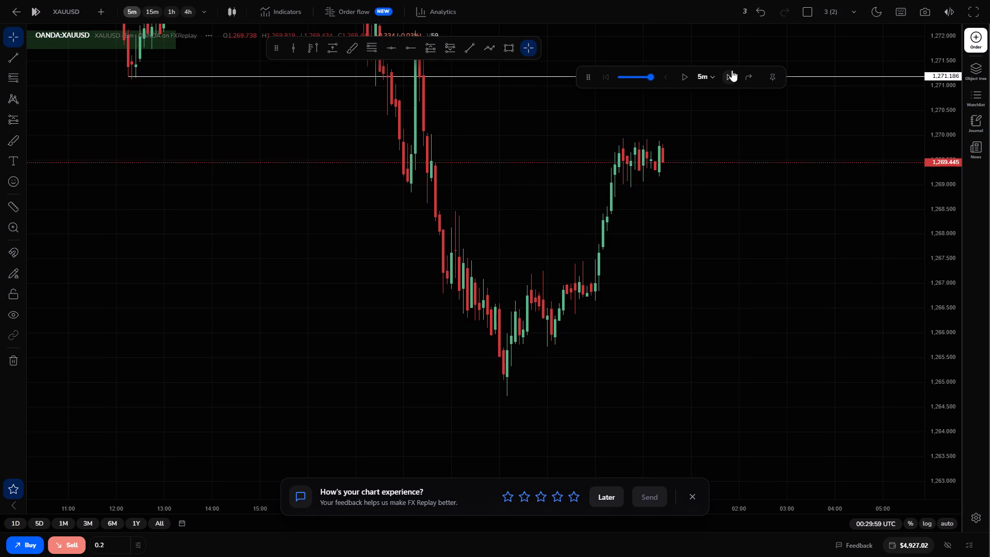
pyautogui.tripleClick(732, 70)
# Draw a rectangle zone along the highs of the latest consolidation, from about 1,270.0 down to 1,269.8.
pyautogui.moveTo(671, 165); pyautogui.dragTo(671, 165)
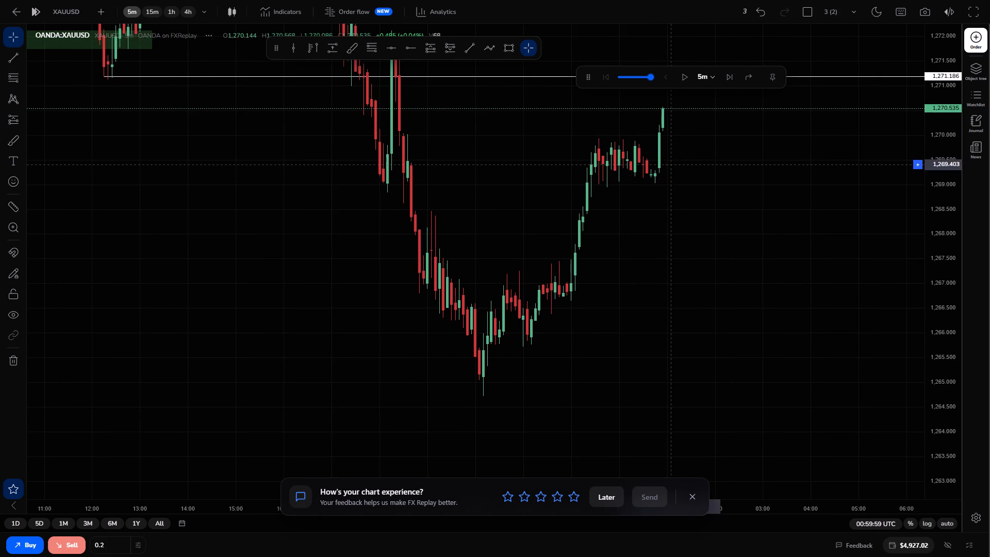
pyautogui.moveTo(671, 165); pyautogui.dragTo(657, 232)
pyautogui.scroll(1, 657, 232)
pyautogui.moveTo(587, 297); pyautogui.dragTo(606, 266)
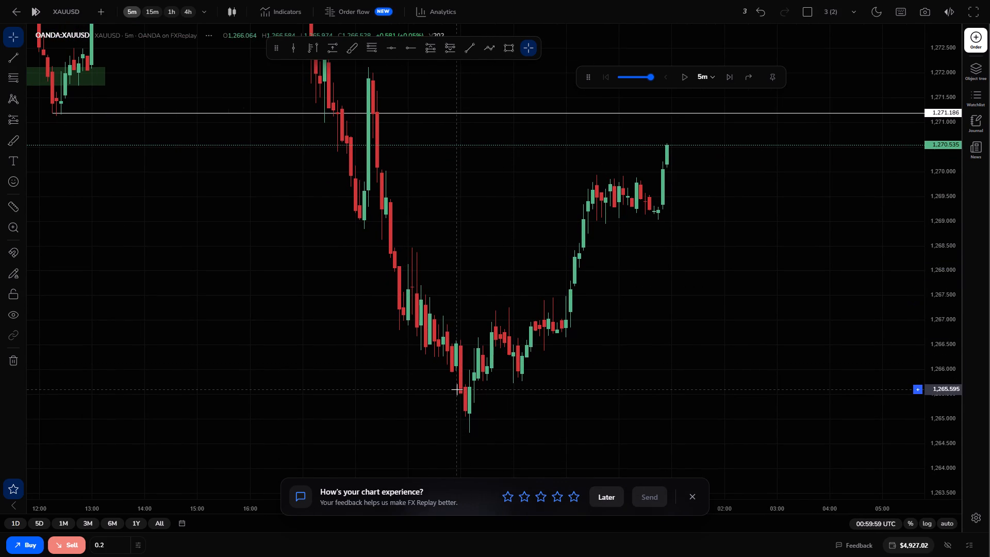
pyautogui.click(504, 48)
pyautogui.moveTo(590, 171); pyautogui.dragTo(596, 176)
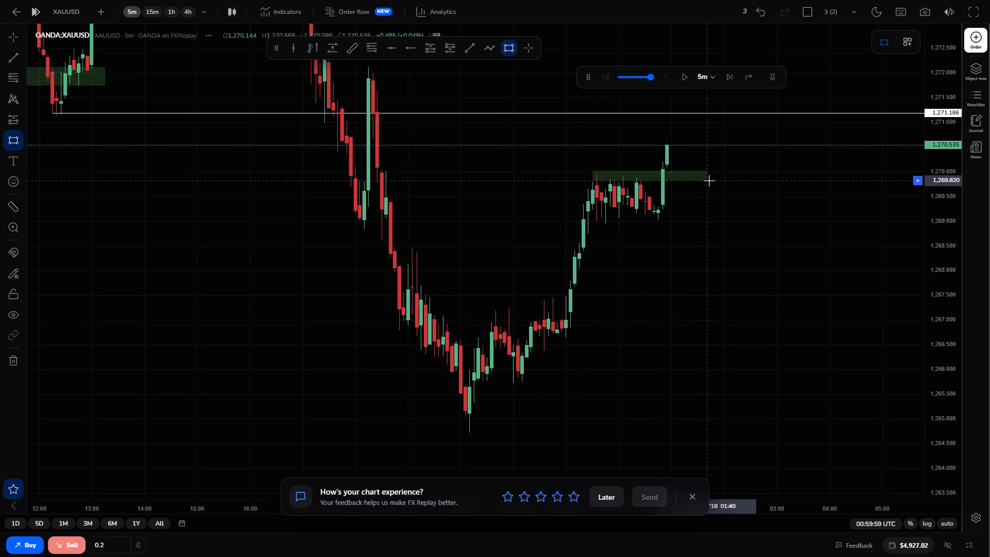
pyautogui.click(727, 179)
pyautogui.click(716, 244)
# Draw a rectangle zone along the lows of the same consolidation, from 1,269.069 down to 1,268.944.
pyautogui.click(507, 49)
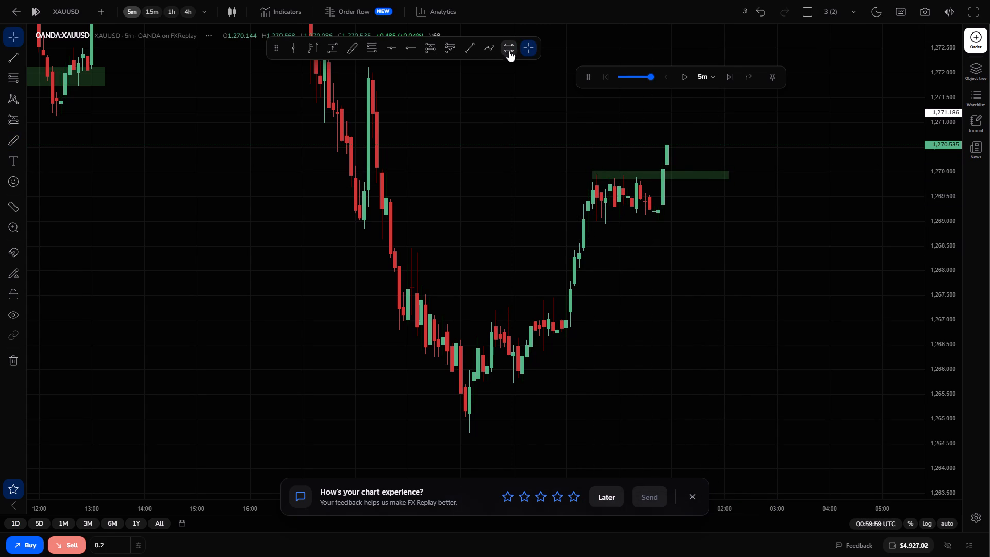
pyautogui.click(590, 217)
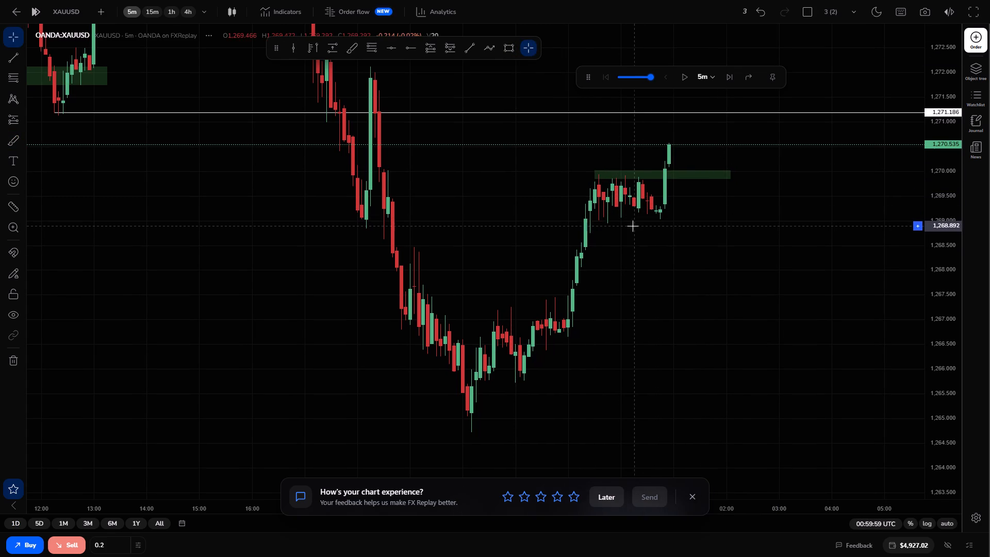
pyautogui.click(509, 47)
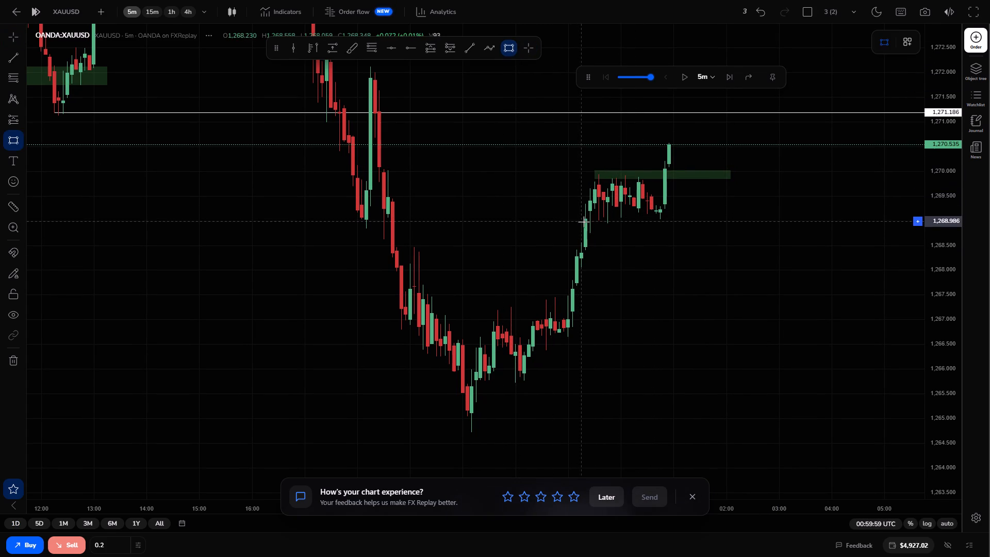
pyautogui.click(592, 217)
pyautogui.click(705, 223)
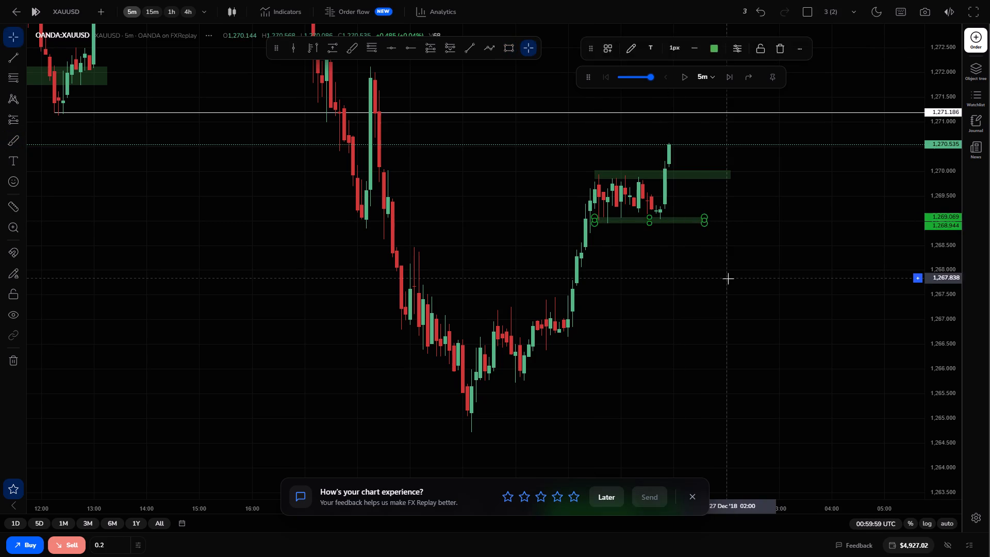
pyautogui.click(728, 278)
pyautogui.moveTo(726, 267); pyautogui.dragTo(701, 269)
pyautogui.scroll(-1, 695, 215)
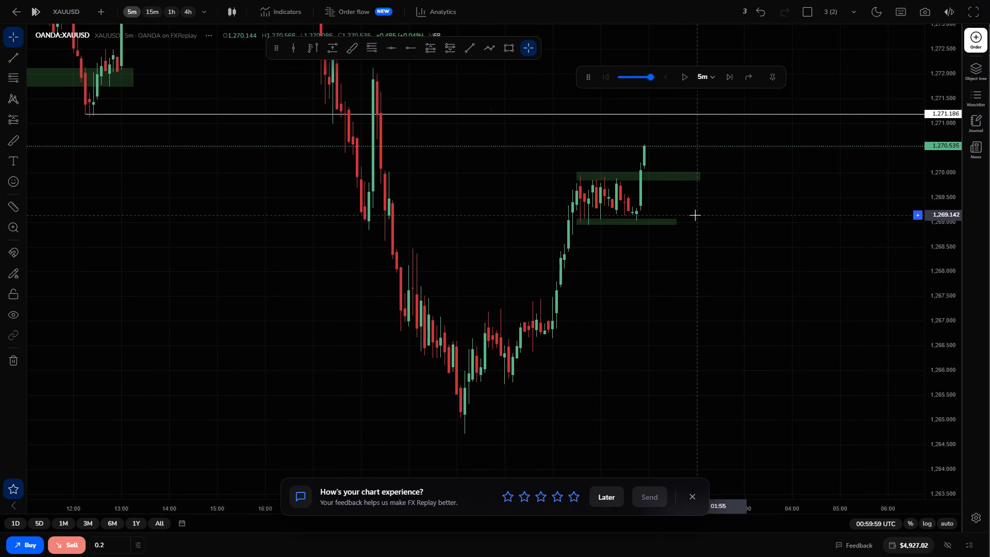
# Leave the full-screen browser for the desktop and launch Kuro.
pyautogui.moveTo(968, 9); pyautogui.dragTo(972, 13)
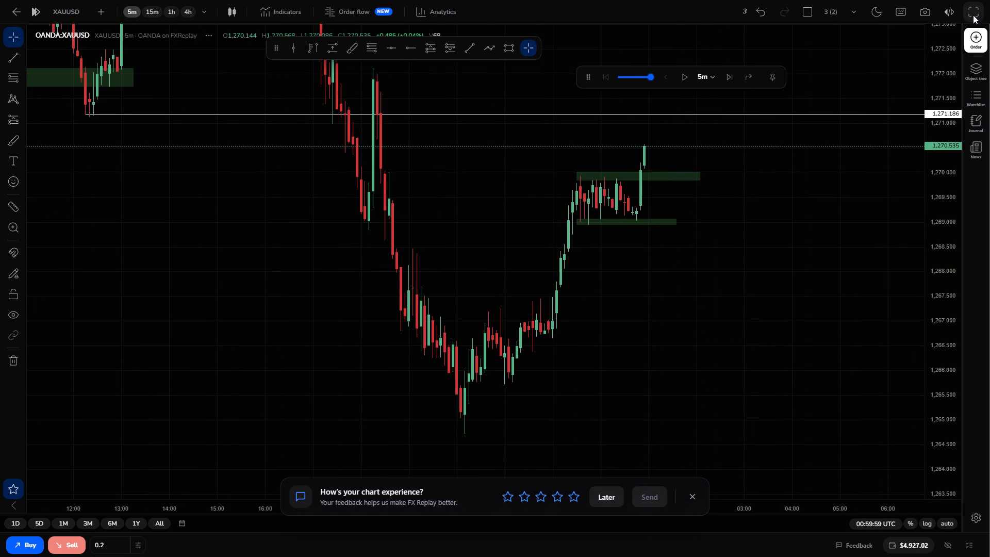
pyautogui.click(924, 36)
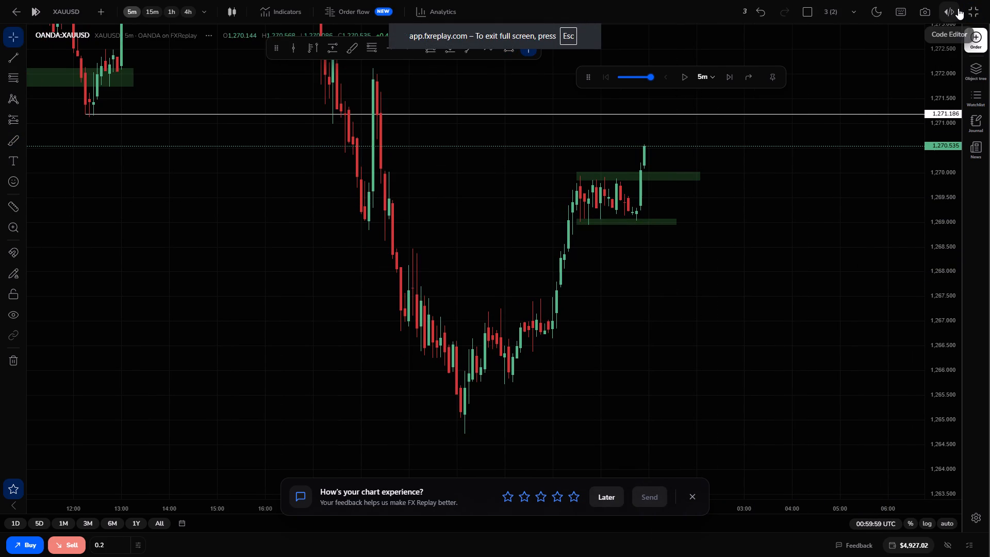
pyautogui.press('F11')
pyautogui.click(939, 8)
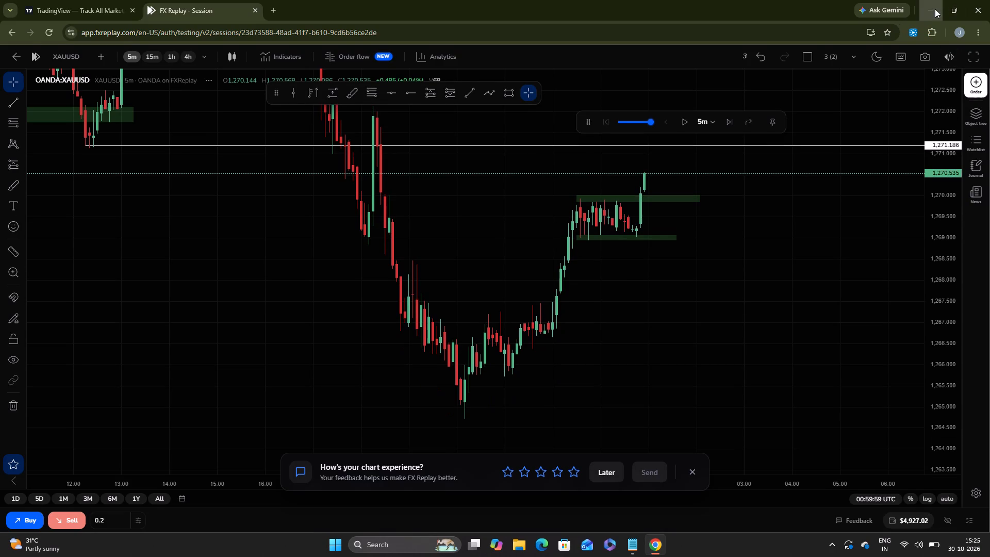
pyautogui.doubleClick(60, 275)
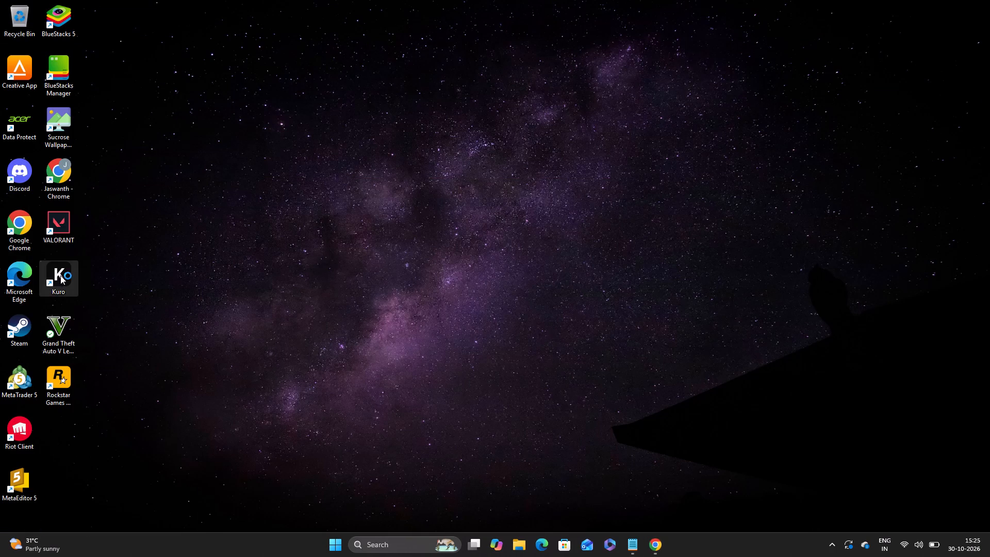